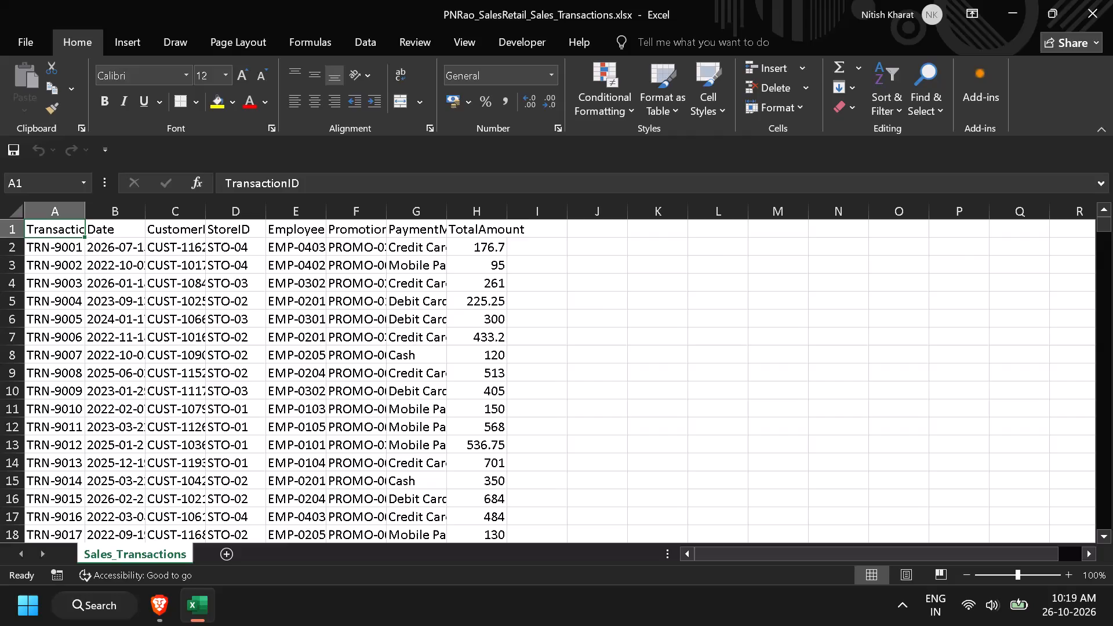
Auto-fit the widths of columns A through H, from TransactionID to TotalAmount, to their contents.
{"action": "double_click", "coordinate": [85, 206]}
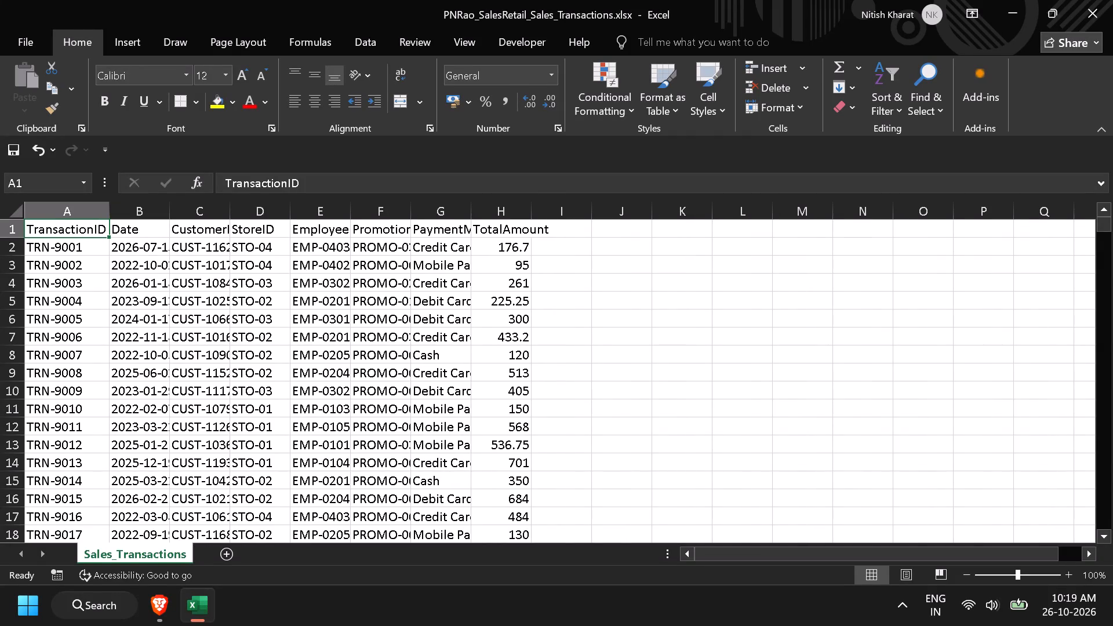
{"action": "double_click", "coordinate": [169, 212]}
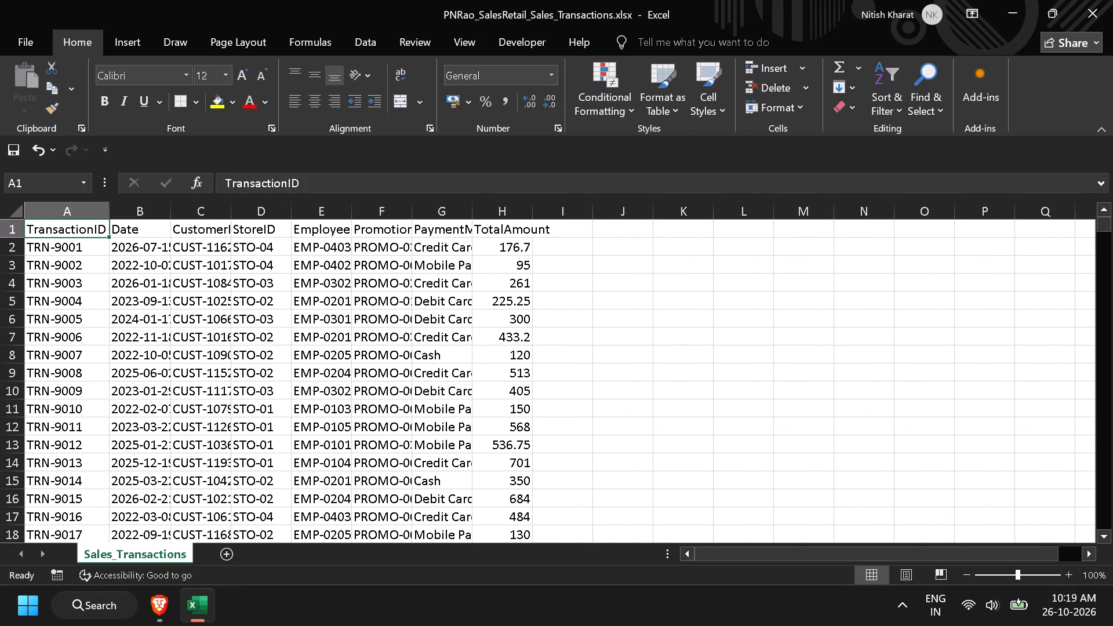
{"action": "double_click", "coordinate": [171, 208]}
{"action": "double_click", "coordinate": [238, 206]}
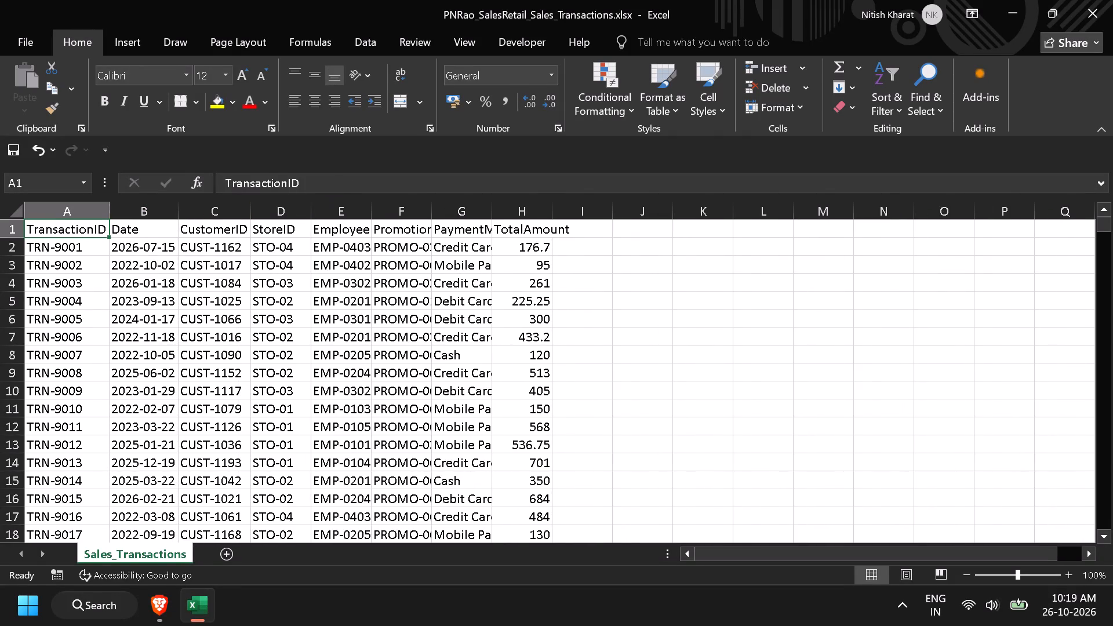
{"action": "double_click", "coordinate": [309, 212]}
{"action": "double_click", "coordinate": [300, 208]}
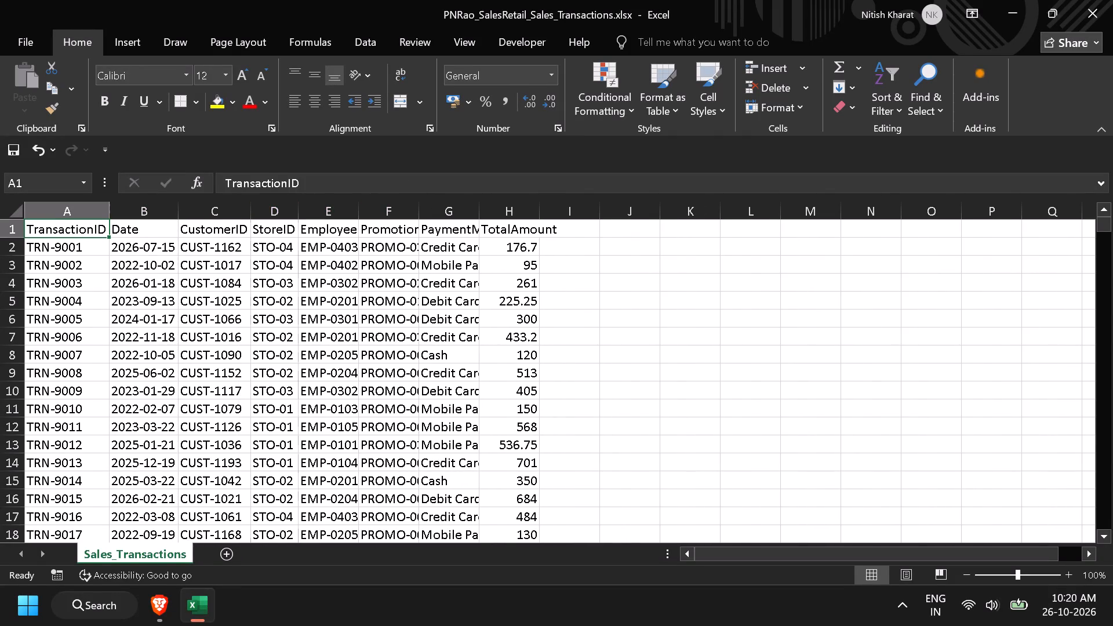
{"action": "double_click", "coordinate": [360, 213]}
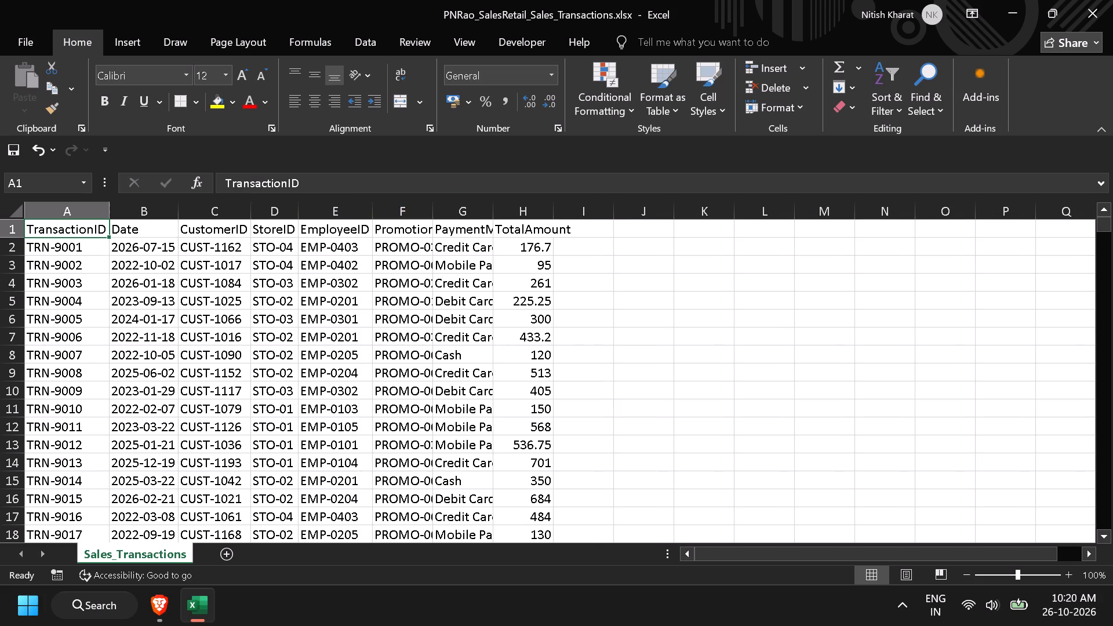
{"action": "double_click", "coordinate": [433, 212]}
{"action": "double_click", "coordinate": [511, 213]}
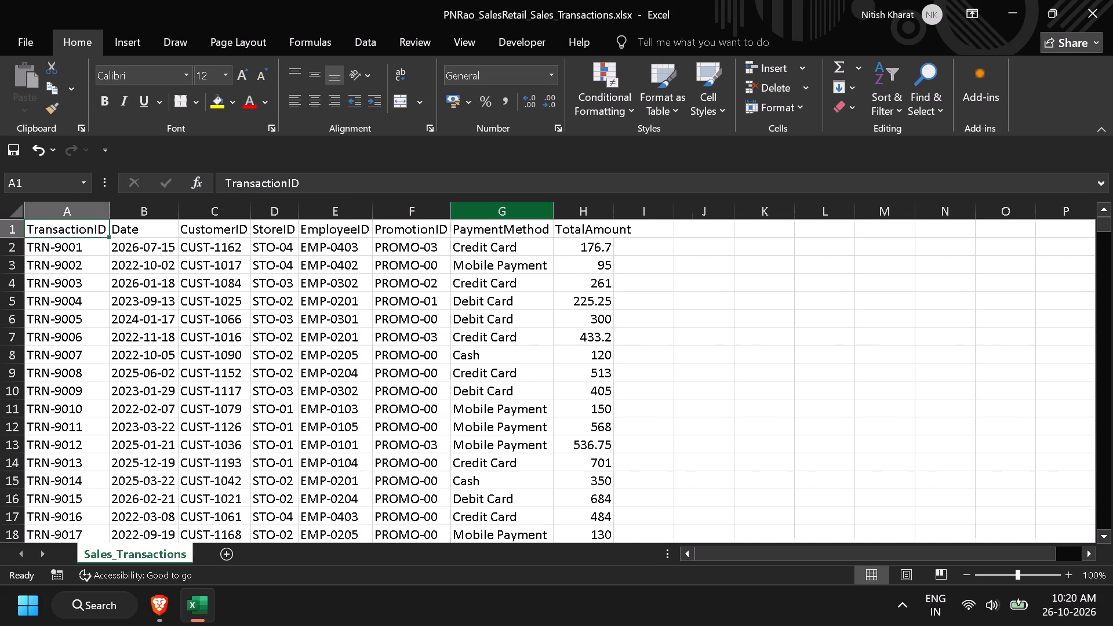
{"action": "double_click", "coordinate": [614, 212]}
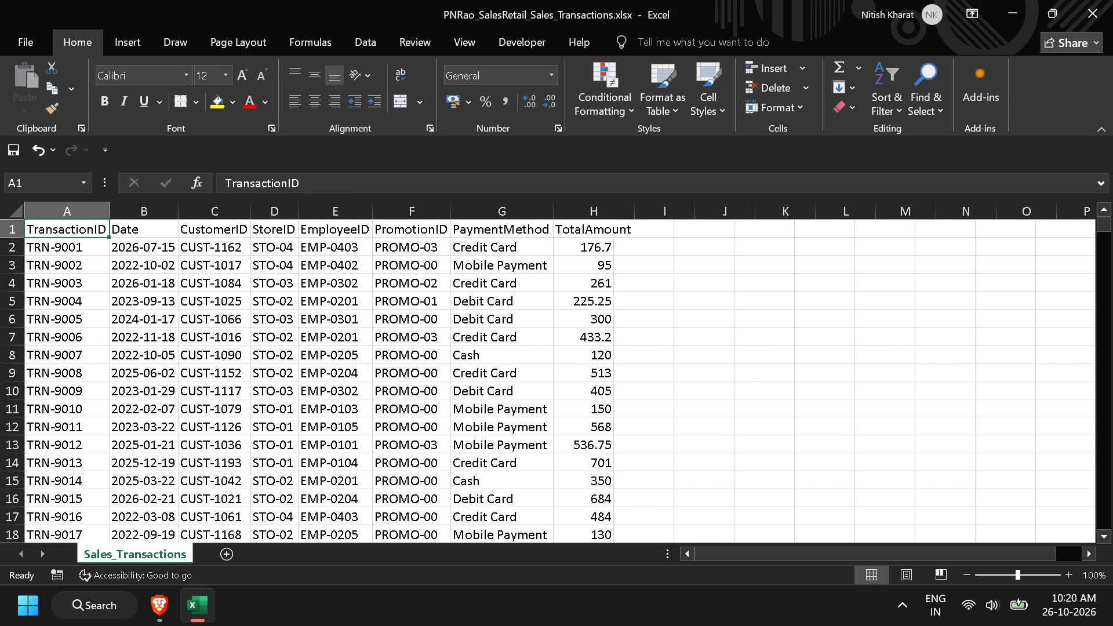
Fill the header cells from TransactionID to TotalAmount in row 1 with the dark blue theme color.
{"action": "left_click_drag", "start_coordinate": [616, 227], "coordinate": [94, 235]}
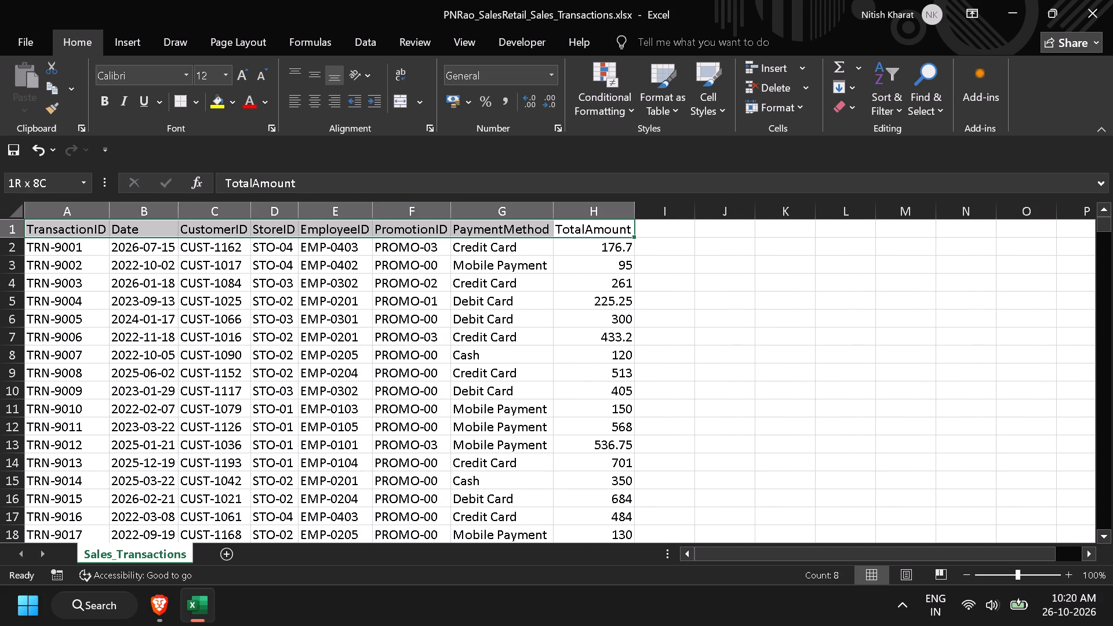
{"action": "left_click_drag", "start_coordinate": [94, 235], "coordinate": [85, 232]}
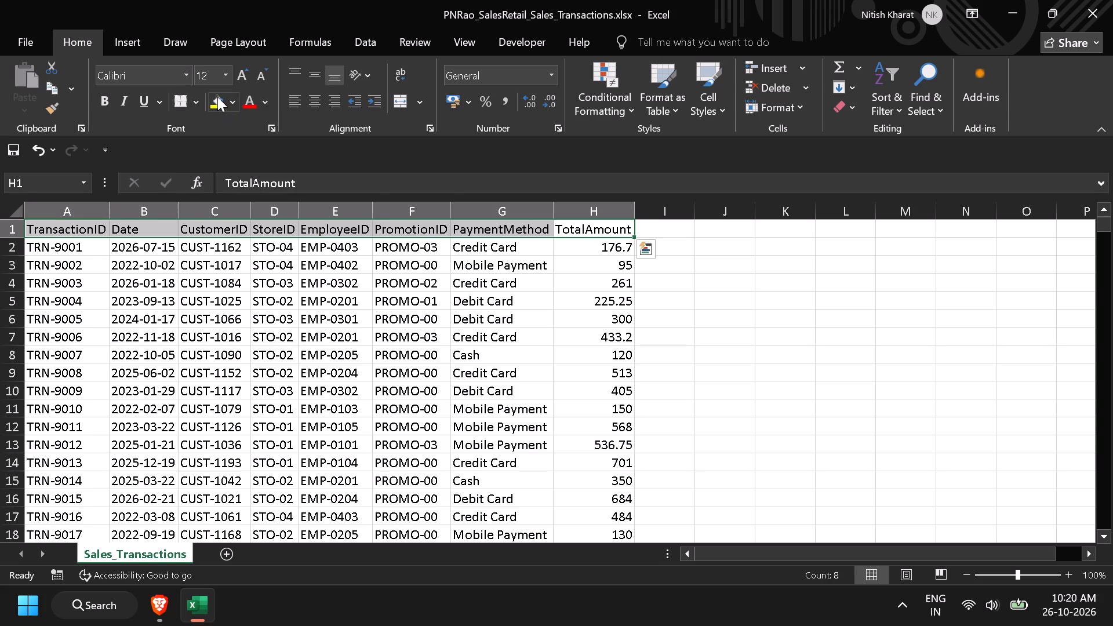
{"action": "left_click", "coordinate": [235, 99]}
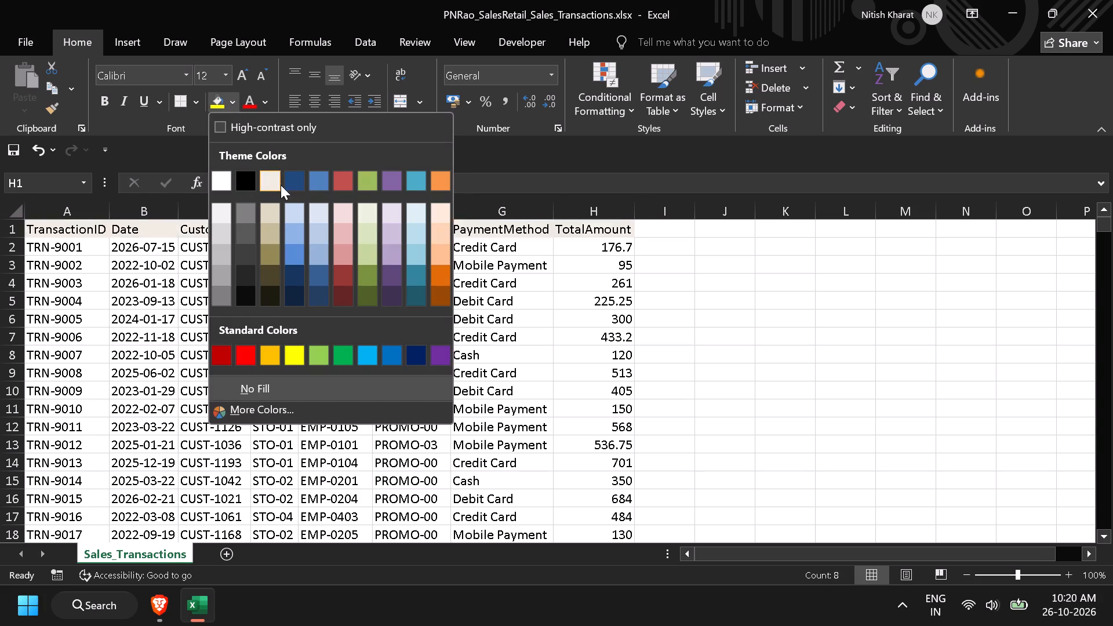
{"action": "left_click", "coordinate": [302, 179]}
{"action": "left_click", "coordinate": [761, 357]}
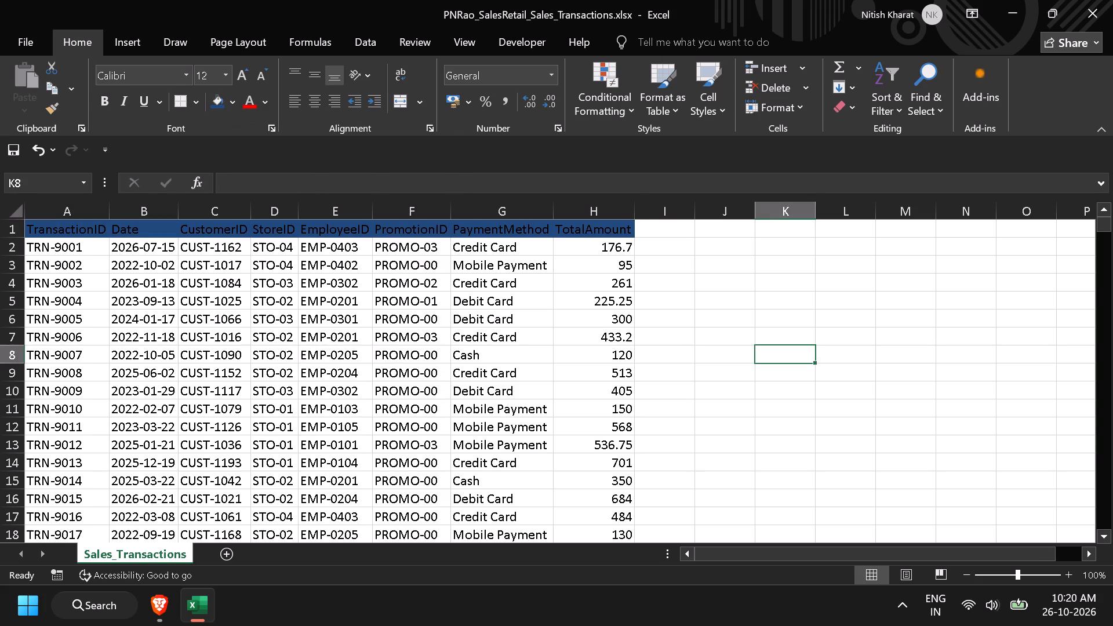
Fill all TransactionID values below the header, from A2 to the last row, with standard yellow.
{"action": "left_click", "coordinate": [76, 246]}
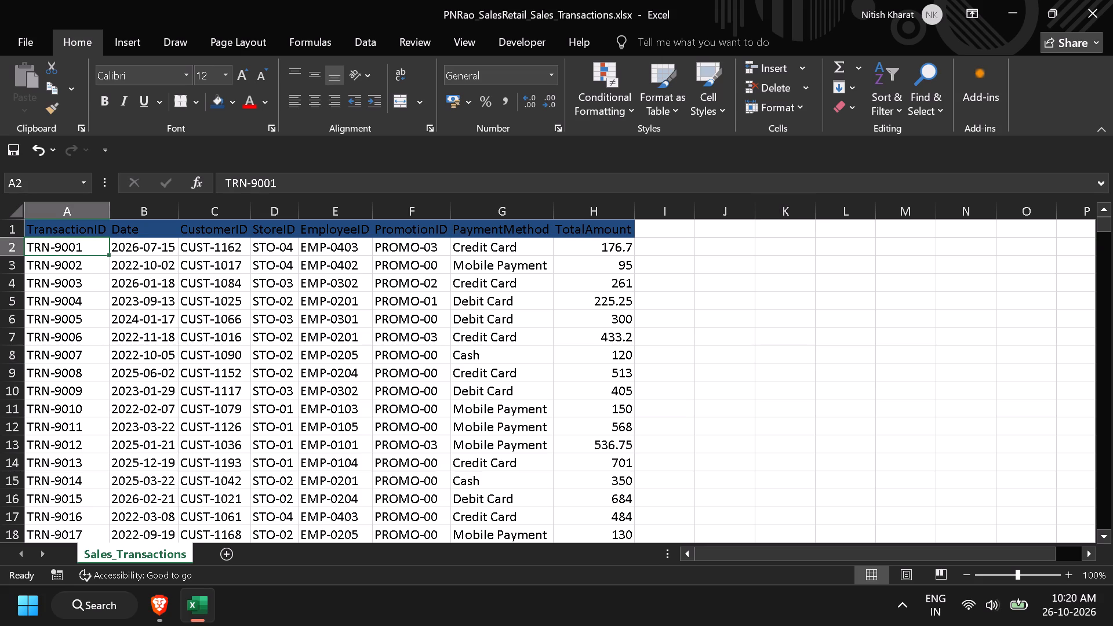
{"action": "key", "text": "ctrl+shift+Down"}
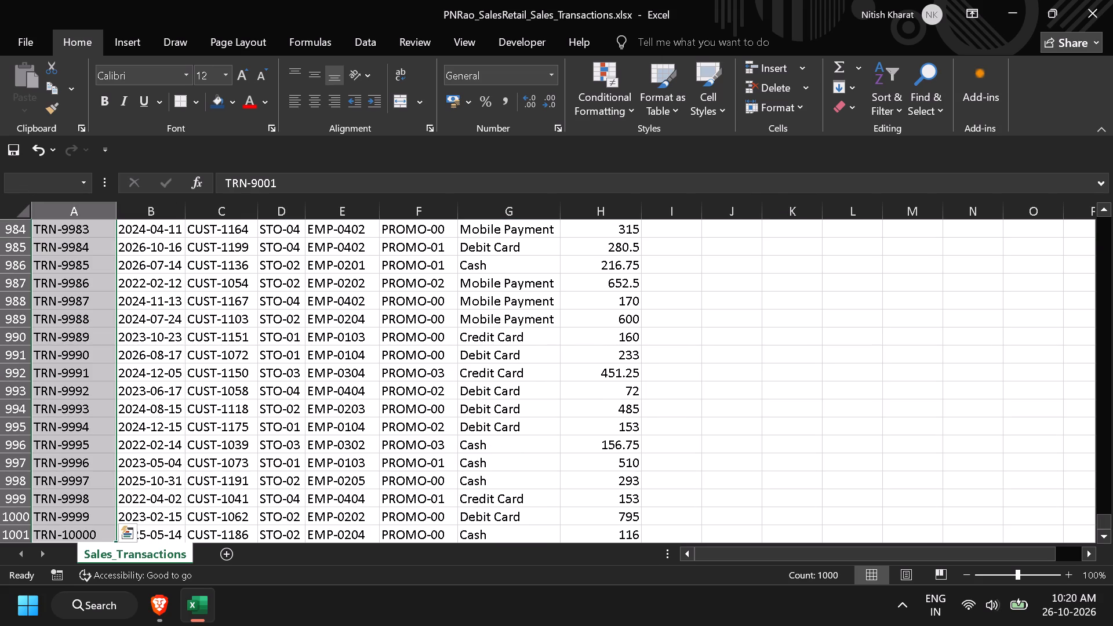
{"action": "left_click", "coordinate": [235, 109]}
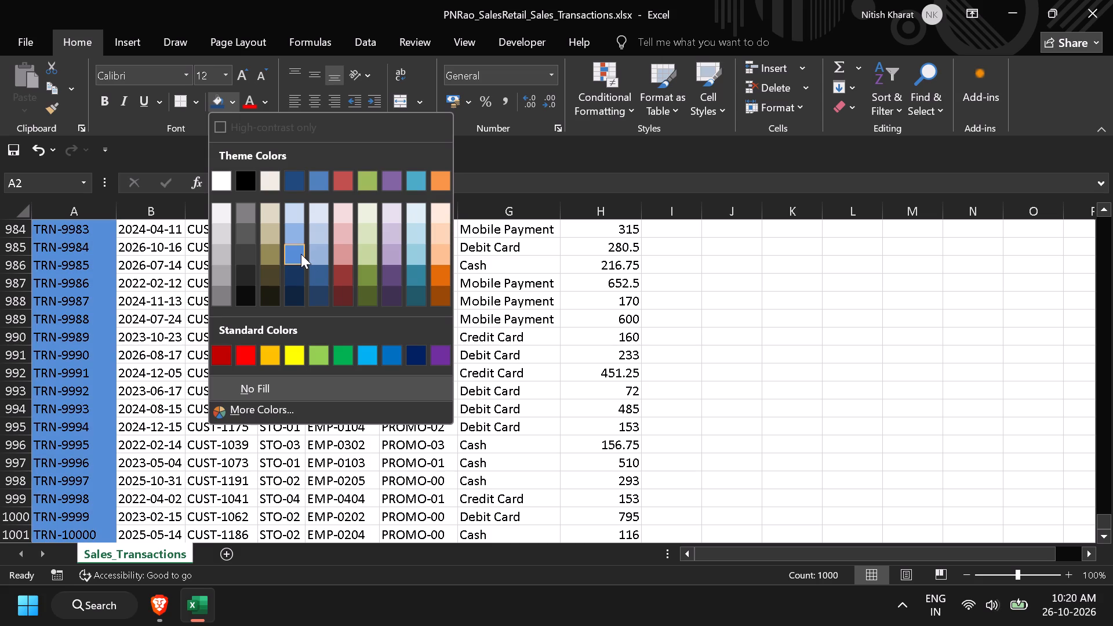
{"action": "left_click", "coordinate": [294, 351]}
Apply the Long Date number format to all values in the Date column, from B2 to the last row.
{"action": "scroll", "coordinate": [157, 337], "scroll_direction": "up", "scroll_amount": 6}
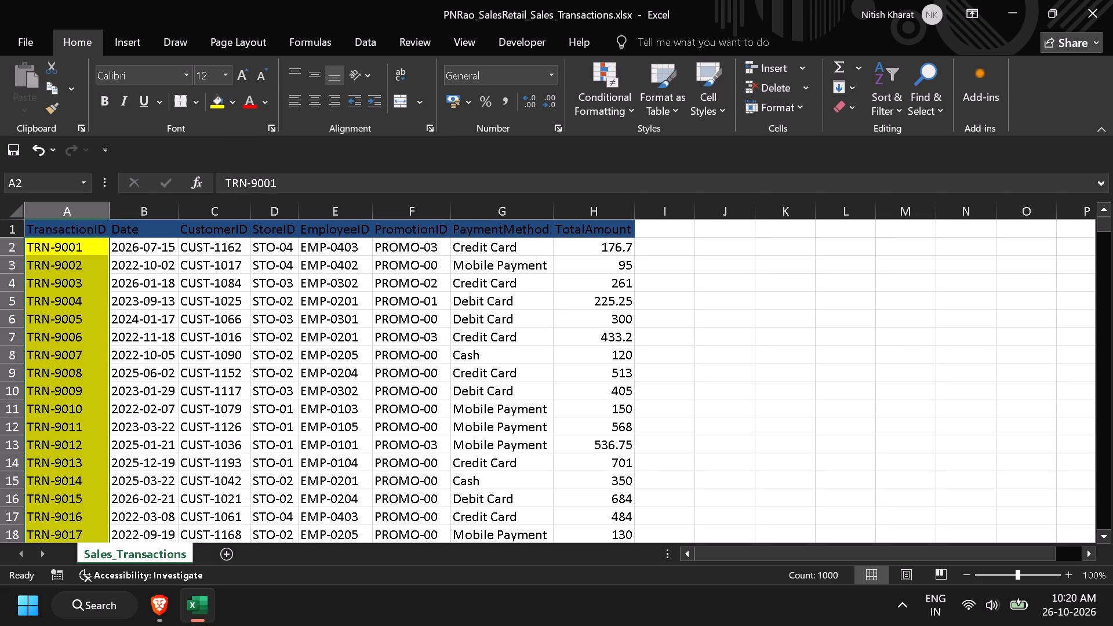
{"action": "left_click", "coordinate": [143, 251]}
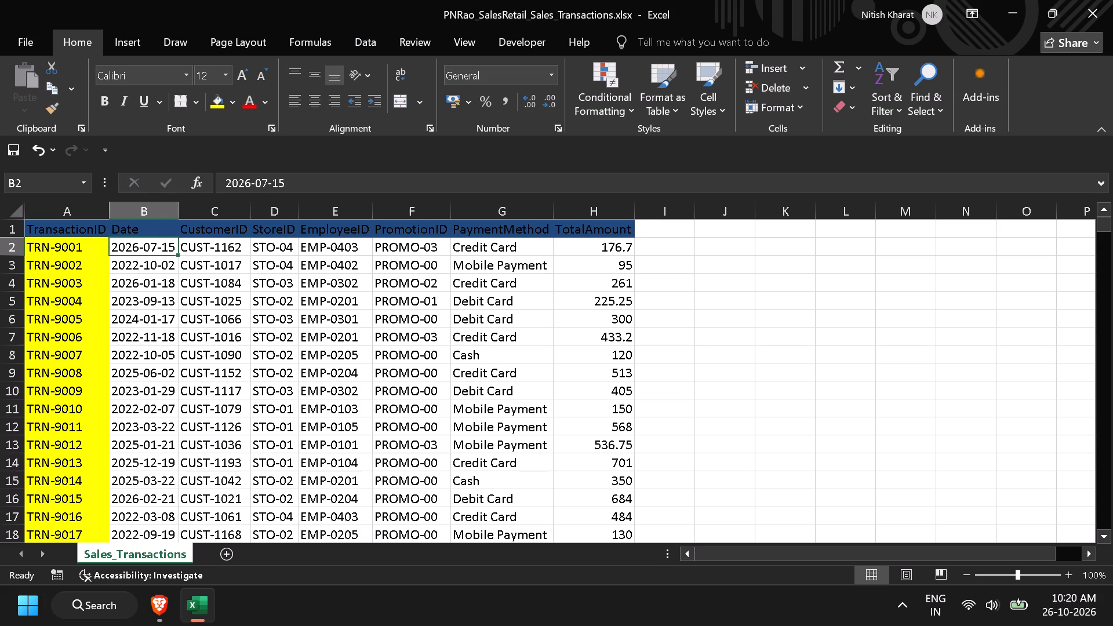
{"action": "left_click", "coordinate": [543, 70]}
{"action": "left_click", "coordinate": [555, 74]}
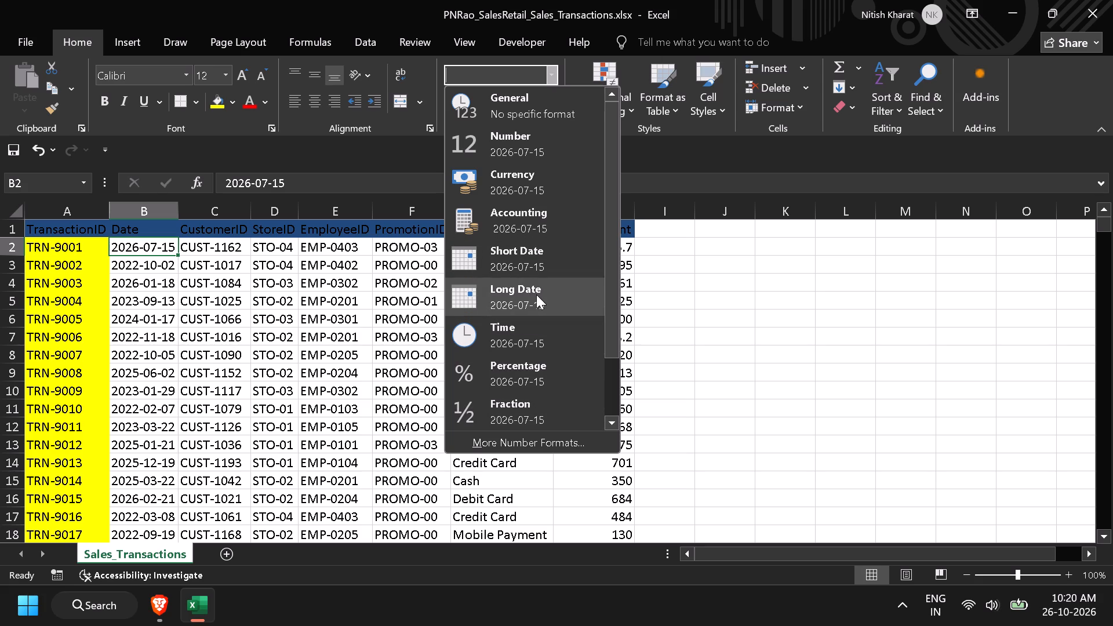
{"action": "left_click", "coordinate": [695, 153]}
{"action": "left_click", "coordinate": [167, 242]}
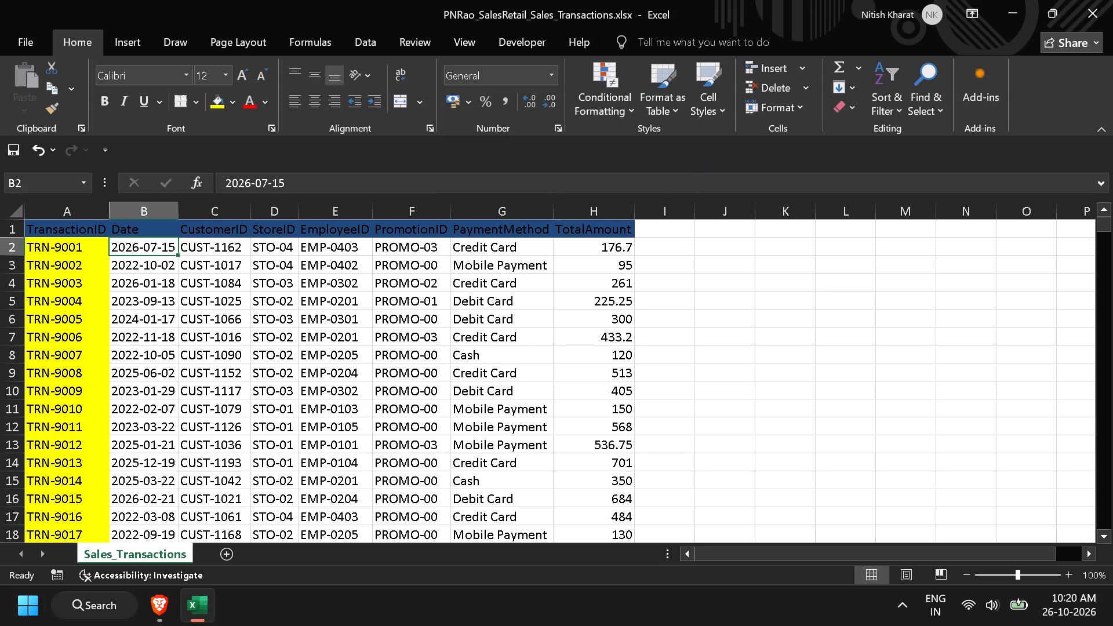
{"action": "key", "text": "ctrl+shift+Down"}
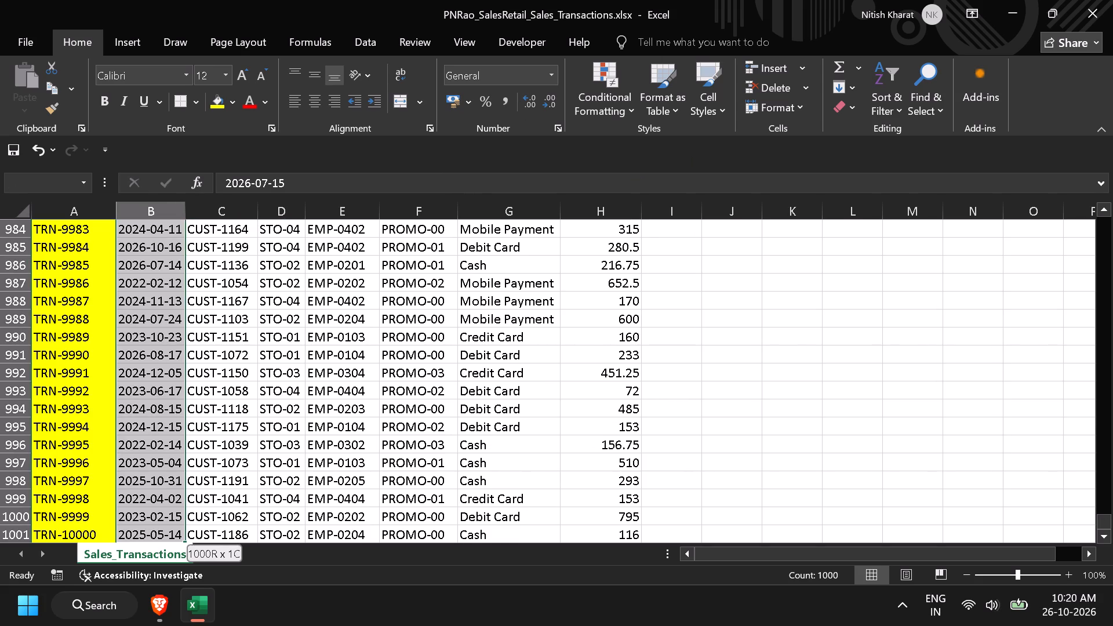
{"action": "left_click", "coordinate": [551, 75]}
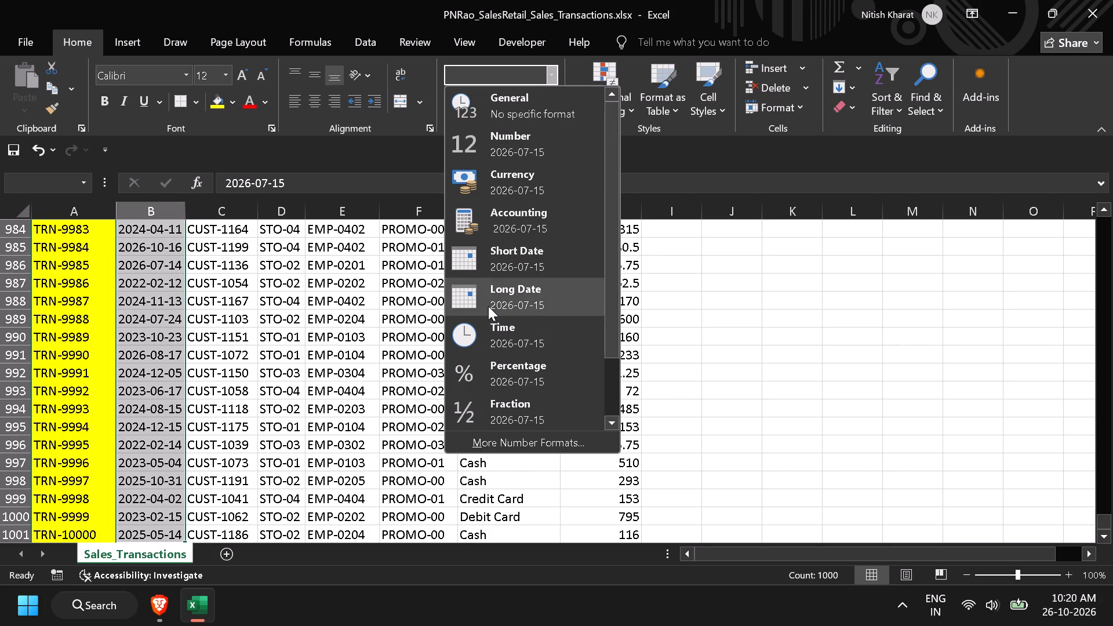
{"action": "right_click", "coordinate": [149, 227]}
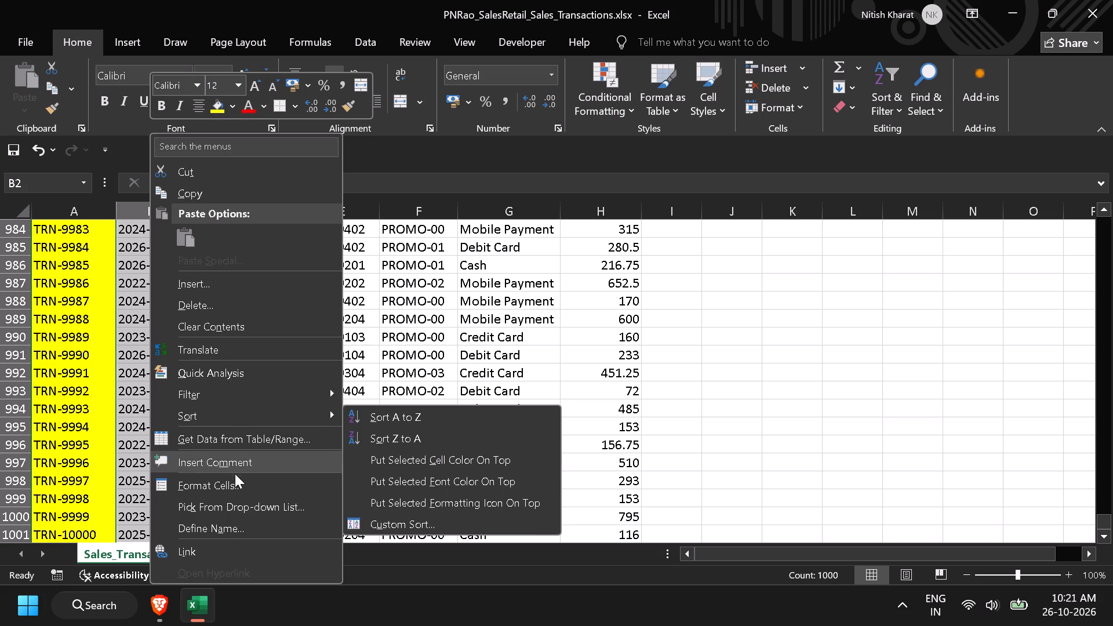
{"action": "left_click", "coordinate": [514, 166]}
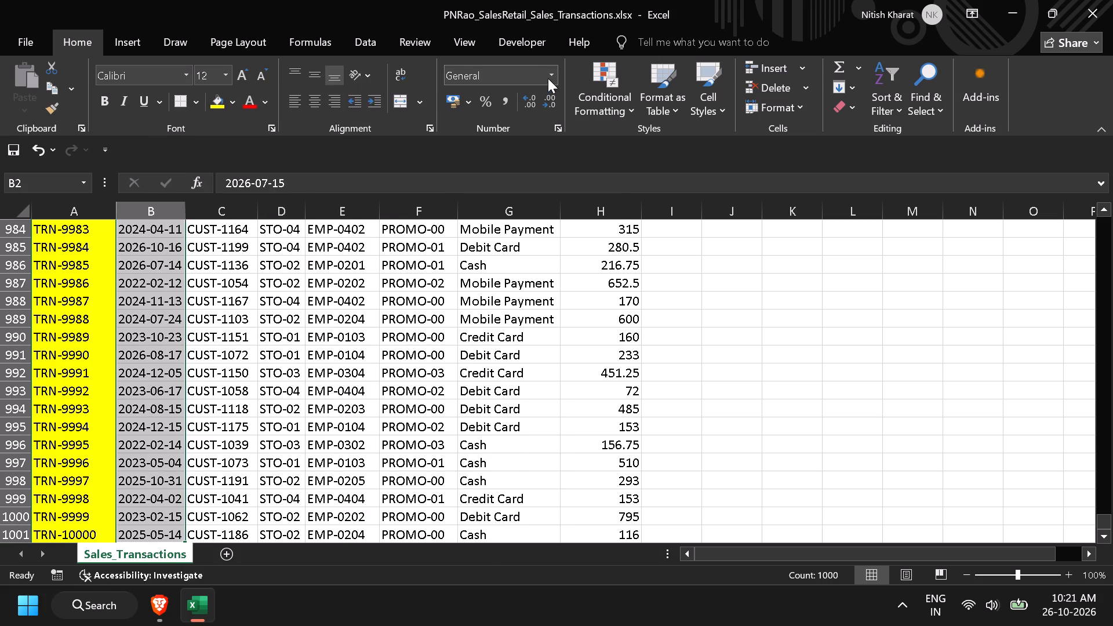
{"action": "left_click", "coordinate": [548, 78]}
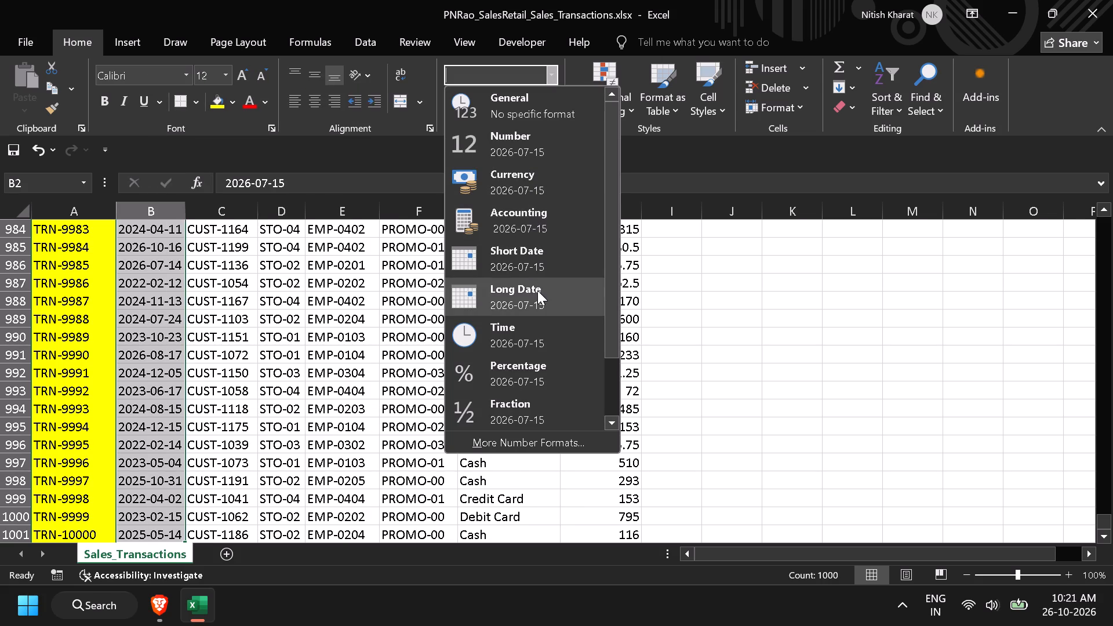
{"action": "left_click", "coordinate": [537, 290]}
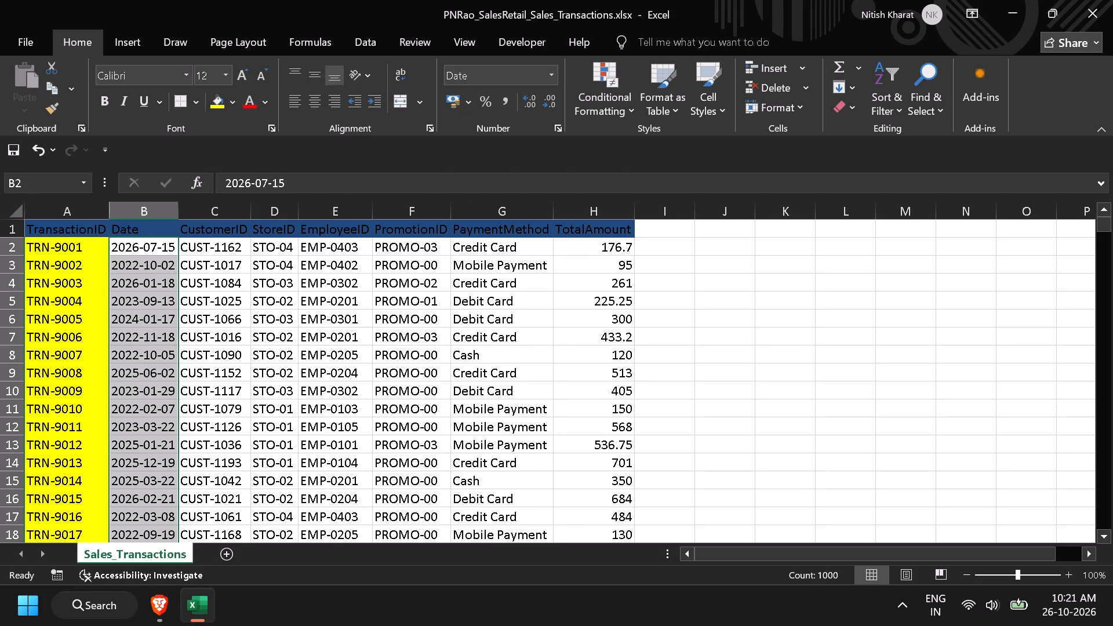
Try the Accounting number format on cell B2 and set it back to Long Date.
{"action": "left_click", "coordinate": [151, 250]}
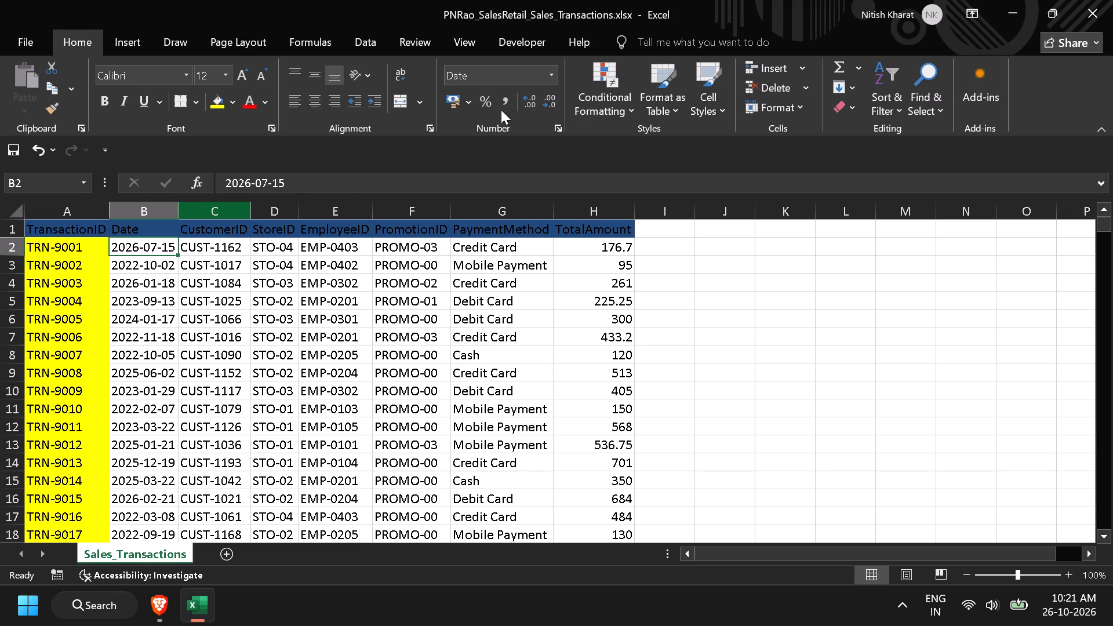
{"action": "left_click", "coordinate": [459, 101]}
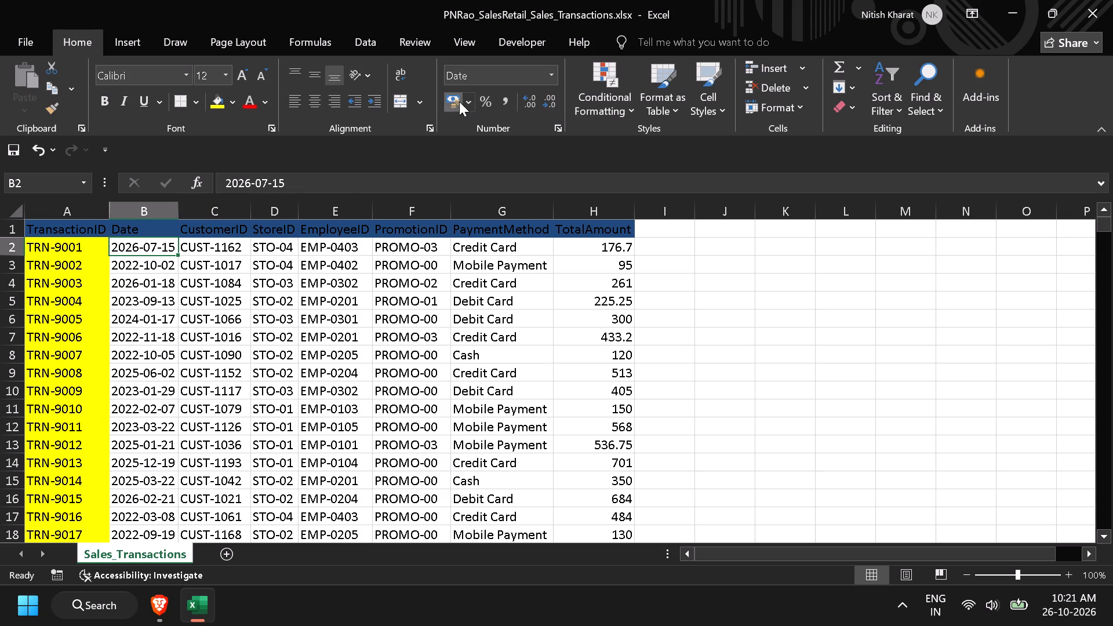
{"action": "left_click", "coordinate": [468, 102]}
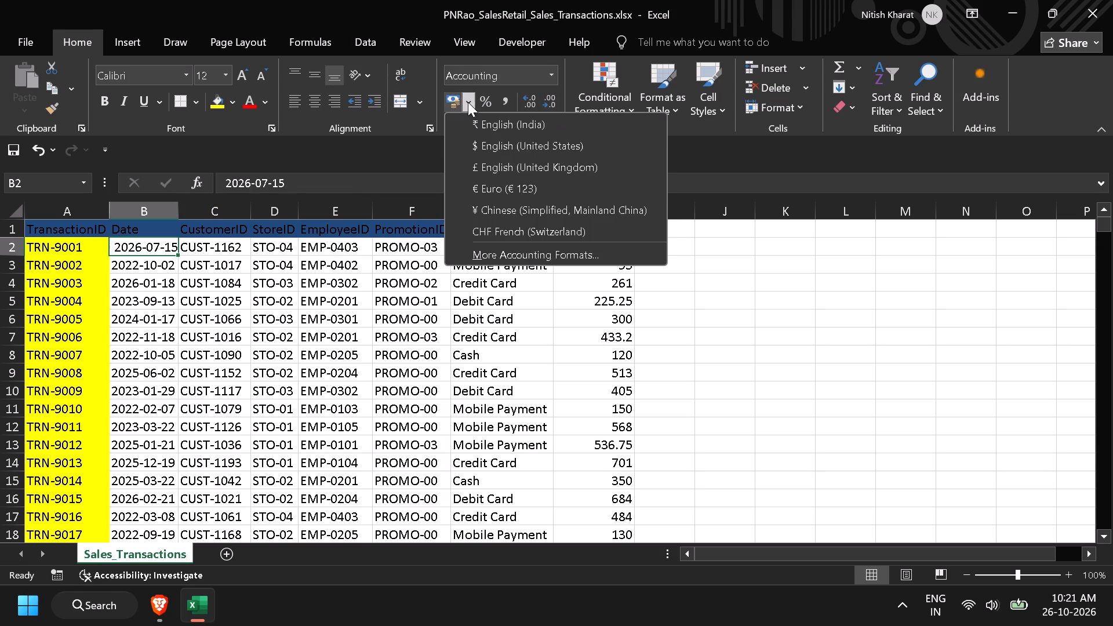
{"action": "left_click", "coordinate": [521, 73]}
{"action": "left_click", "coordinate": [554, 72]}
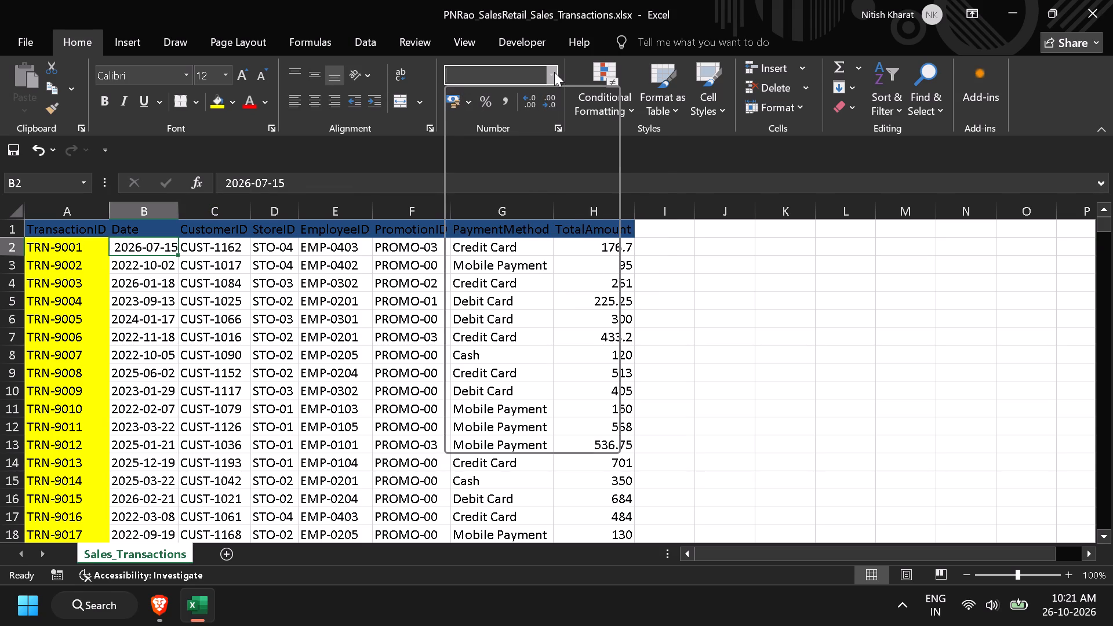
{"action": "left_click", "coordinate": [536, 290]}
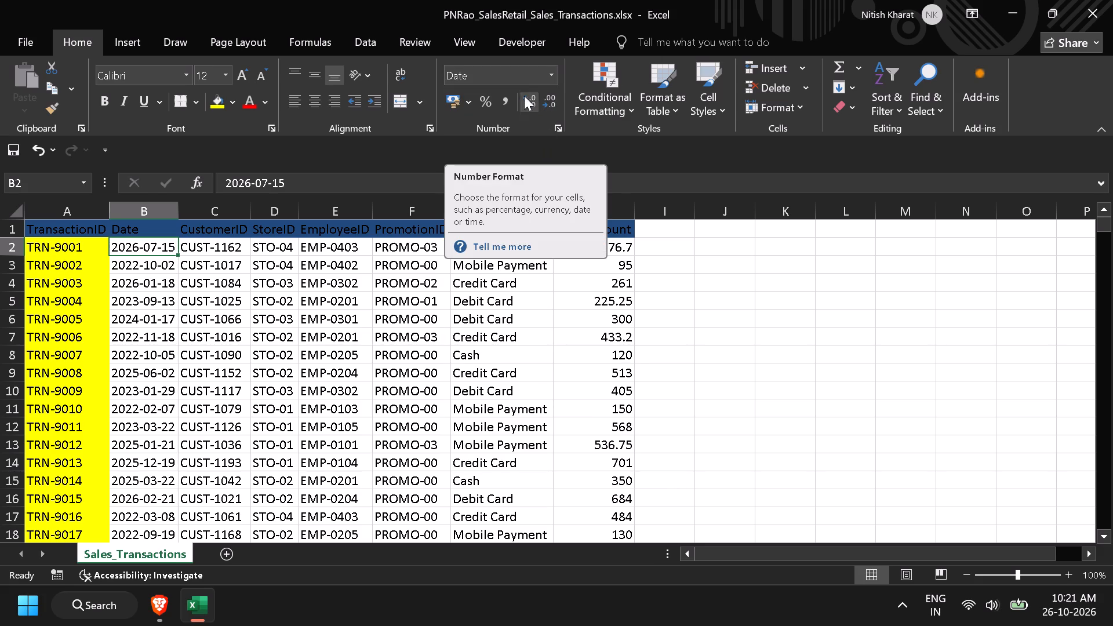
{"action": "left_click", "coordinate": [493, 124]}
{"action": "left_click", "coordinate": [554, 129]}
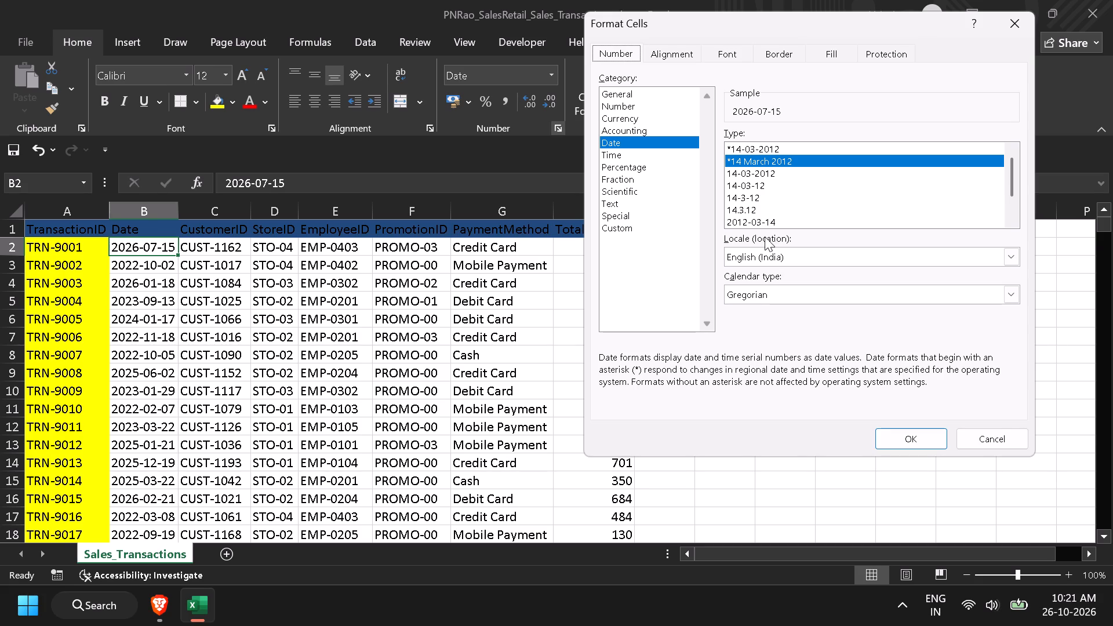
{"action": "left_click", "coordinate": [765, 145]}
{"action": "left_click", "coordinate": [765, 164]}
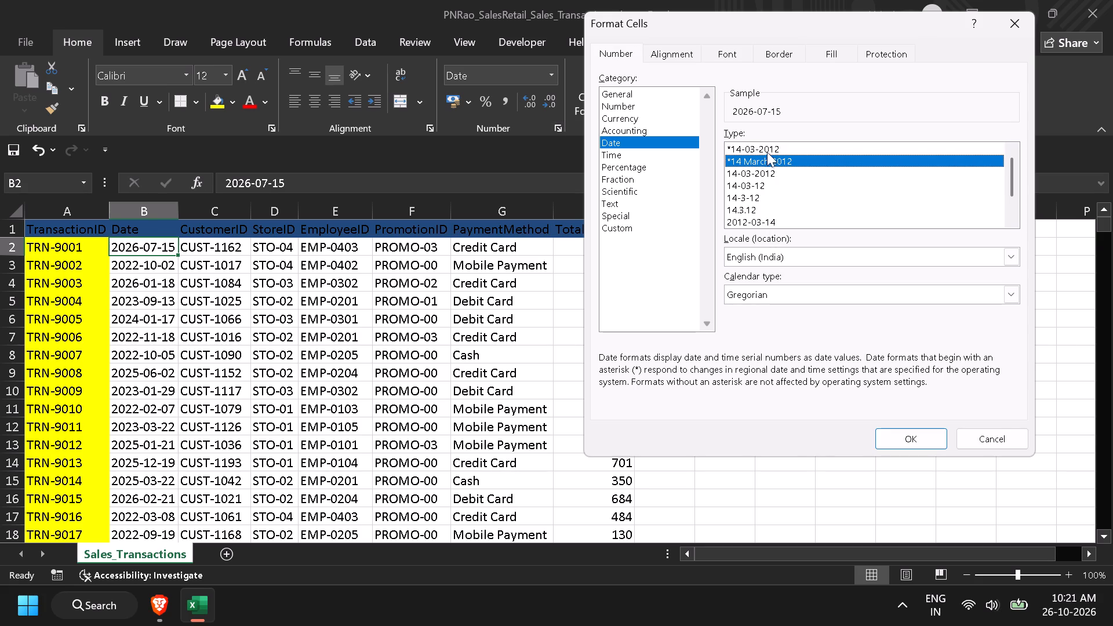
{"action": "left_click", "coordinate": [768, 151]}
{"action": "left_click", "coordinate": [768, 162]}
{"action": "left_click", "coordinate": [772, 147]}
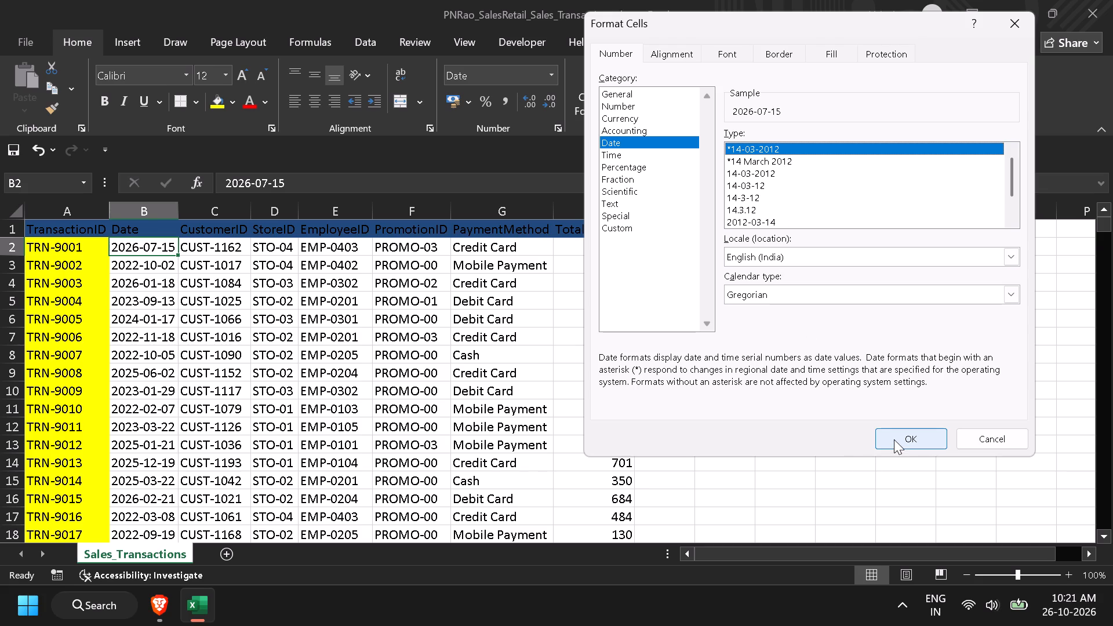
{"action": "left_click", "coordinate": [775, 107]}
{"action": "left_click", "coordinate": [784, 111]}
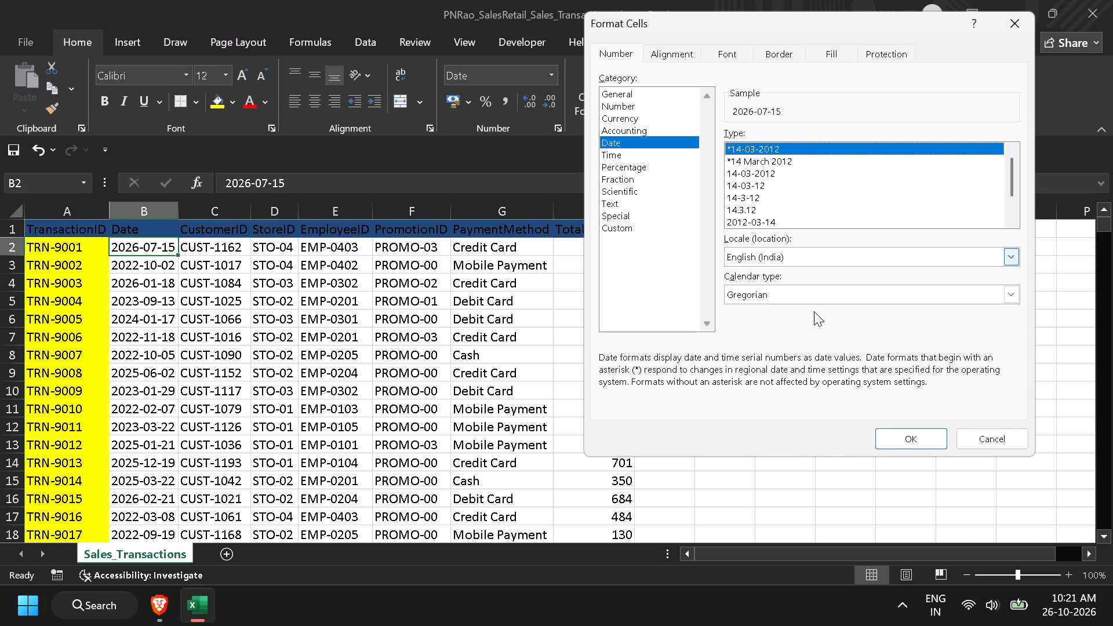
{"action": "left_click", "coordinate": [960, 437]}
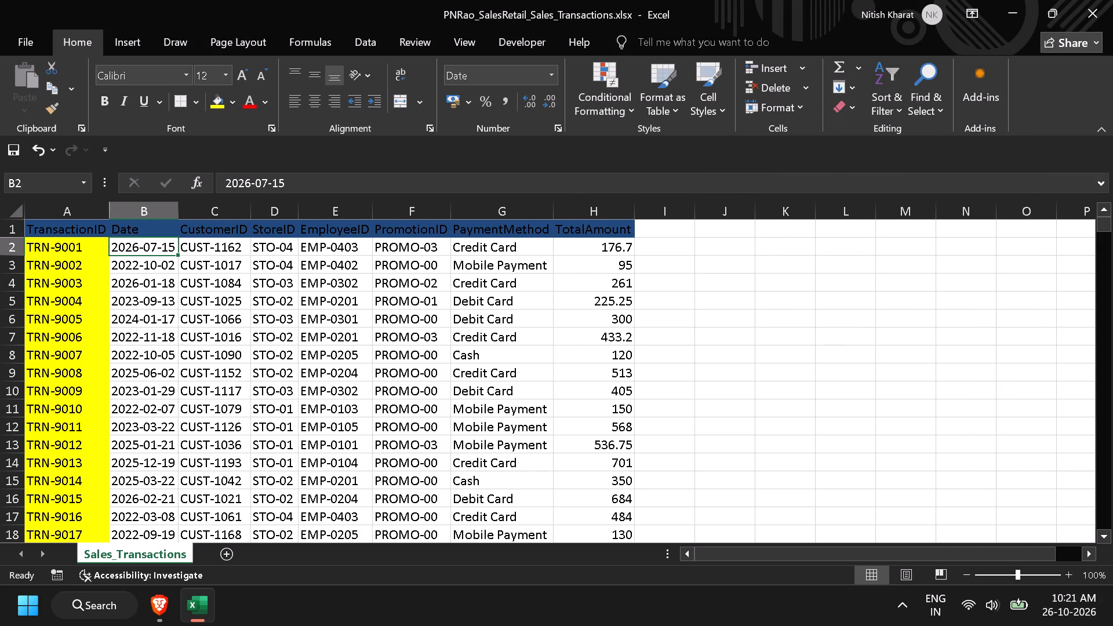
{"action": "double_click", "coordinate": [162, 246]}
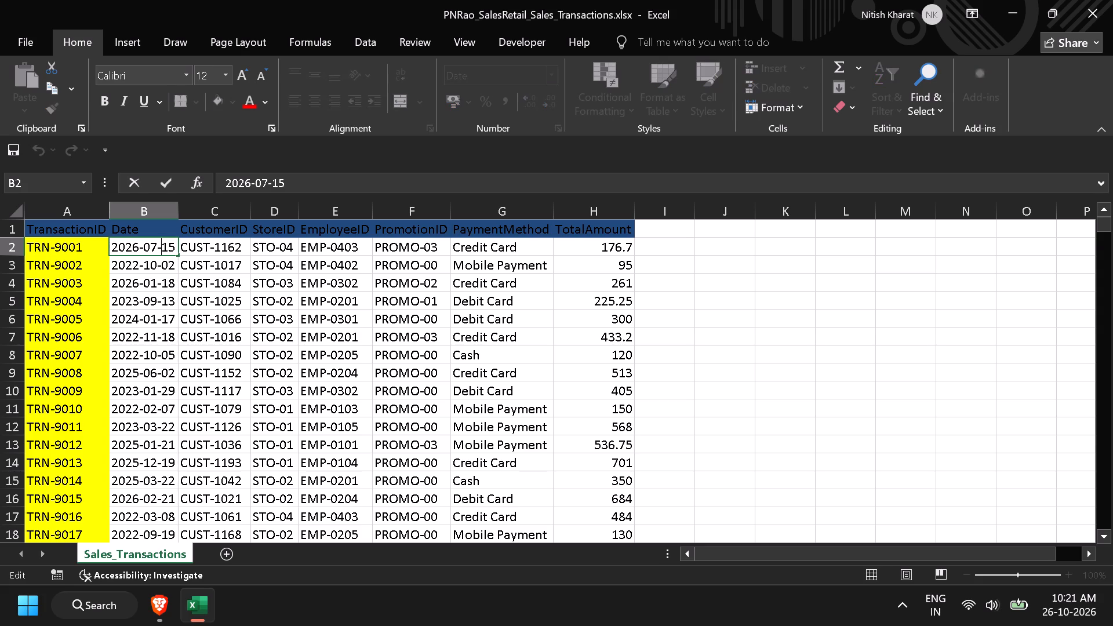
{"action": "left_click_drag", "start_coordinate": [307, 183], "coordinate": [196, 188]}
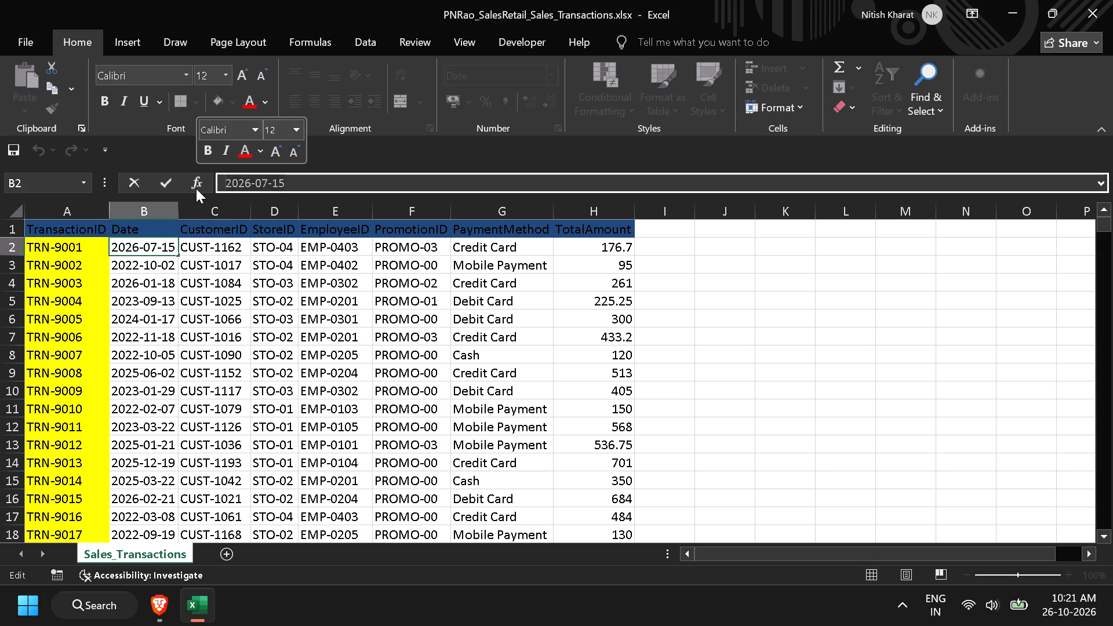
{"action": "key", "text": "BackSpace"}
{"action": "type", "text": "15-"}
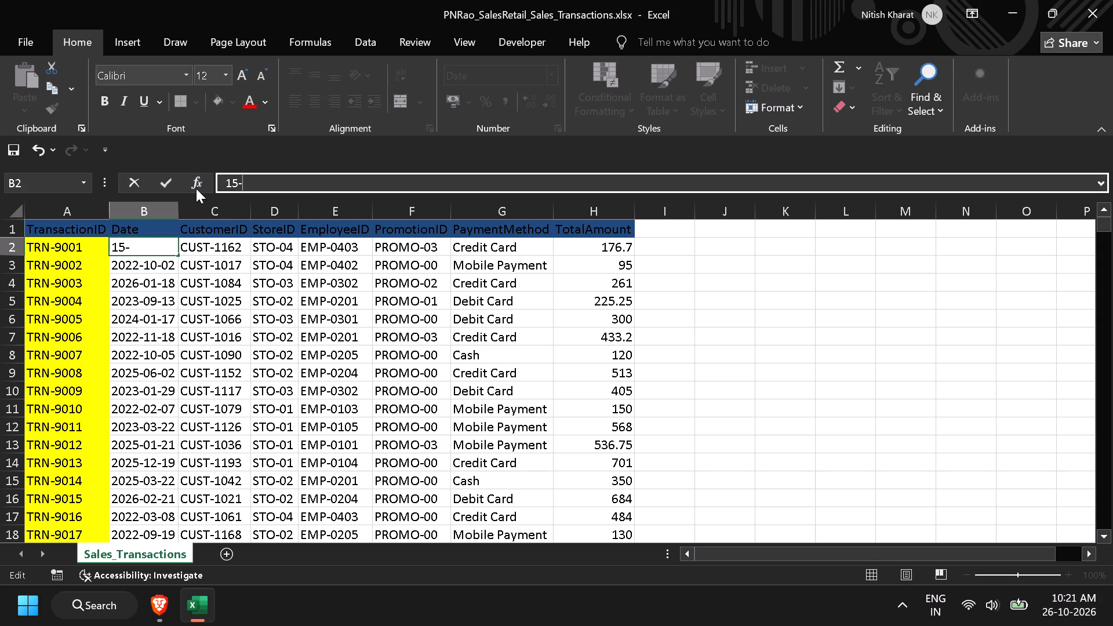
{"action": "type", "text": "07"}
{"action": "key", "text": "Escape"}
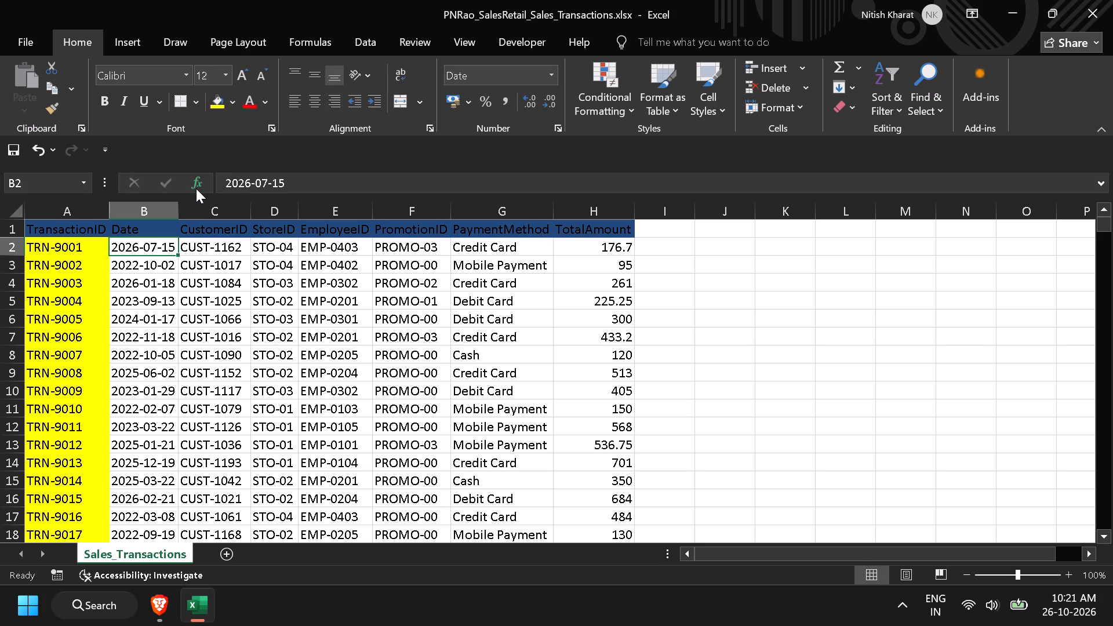
Replace the date text in cell B2 with 15-07-2026.
{"action": "double_click", "coordinate": [307, 179]}
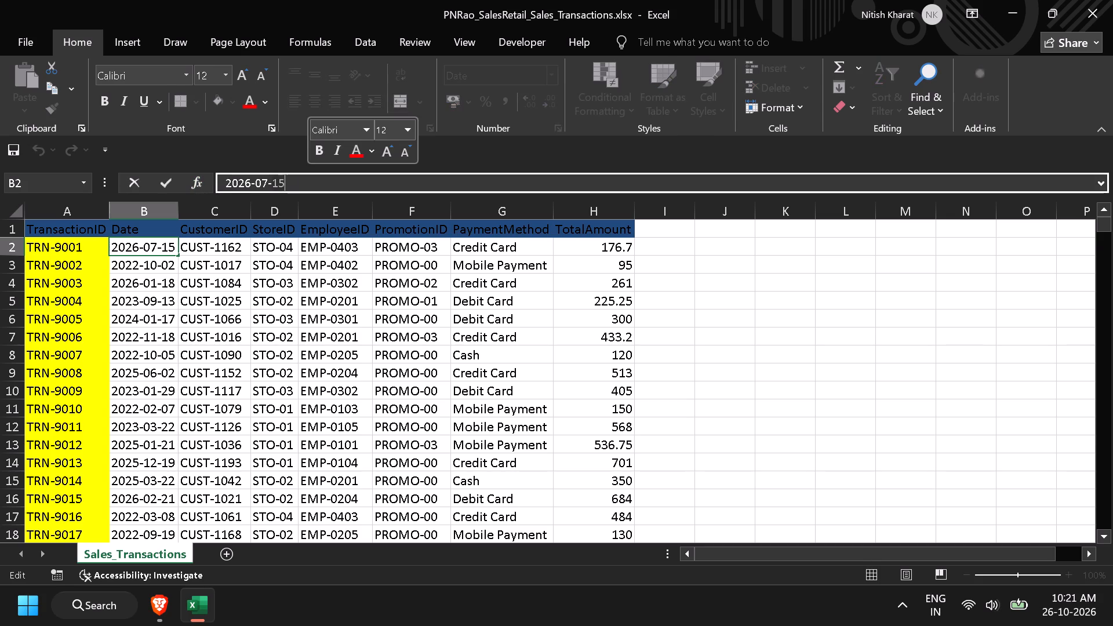
{"action": "key", "text": "BackSpace"}
{"action": "key", "text": "BackSpace"}
{"action": "key", "text": "BackSpace"}
{"action": "key", "text": "BackSpace"}
{"action": "key", "text": "BackSpace"}
{"action": "key", "text": "BackSpace"}
{"action": "key", "text": "BackSpace"}
{"action": "key", "text": "BackSpace"}
{"action": "key", "text": "BackSpace"}
{"action": "key", "text": "BackSpace"}
{"action": "key", "text": "BackSpace"}
{"action": "key", "text": "BackSpace"}
{"action": "key", "text": "BackSpace"}
{"action": "key", "text": "BackSpace"}
{"action": "key", "text": "BackSpace"}
{"action": "key", "text": "1"}
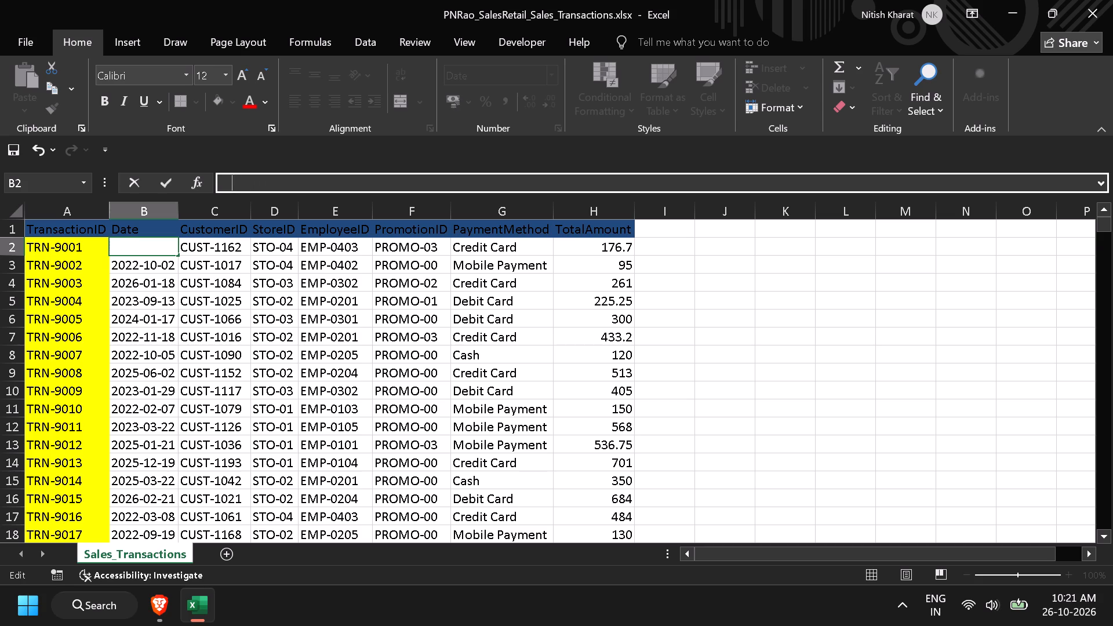
{"action": "type", "text": "5-"}
{"action": "type", "text": "0720"}
{"action": "key", "text": "BackSpace"}
{"action": "key", "text": "BackSpace"}
{"action": "key", "text": "minus"}
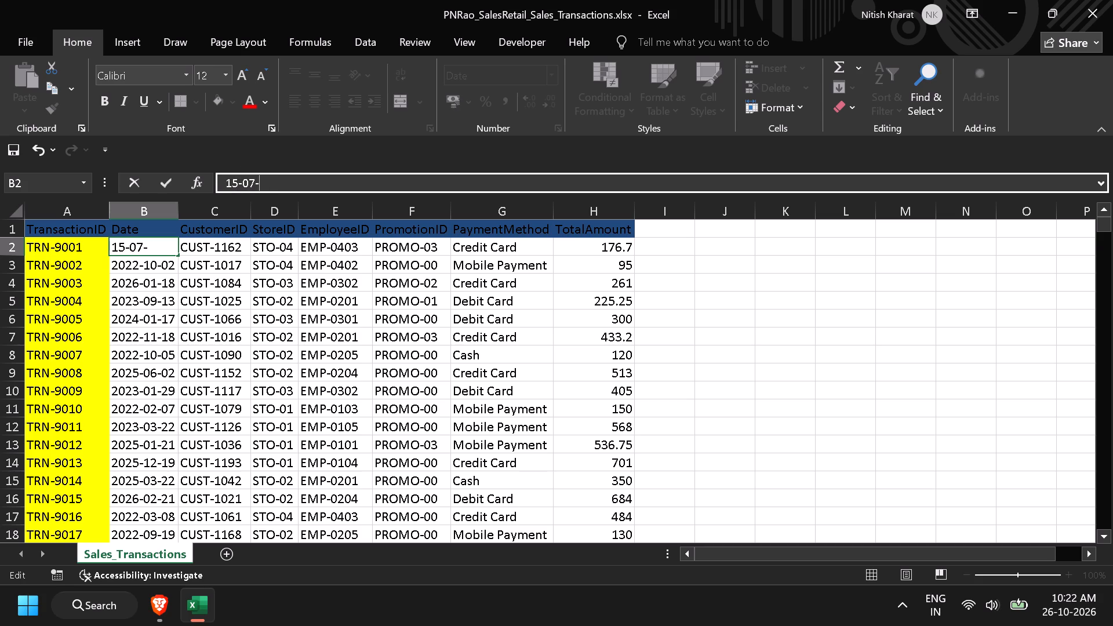
{"action": "type", "text": "2026"}
{"action": "key", "text": "Return"}
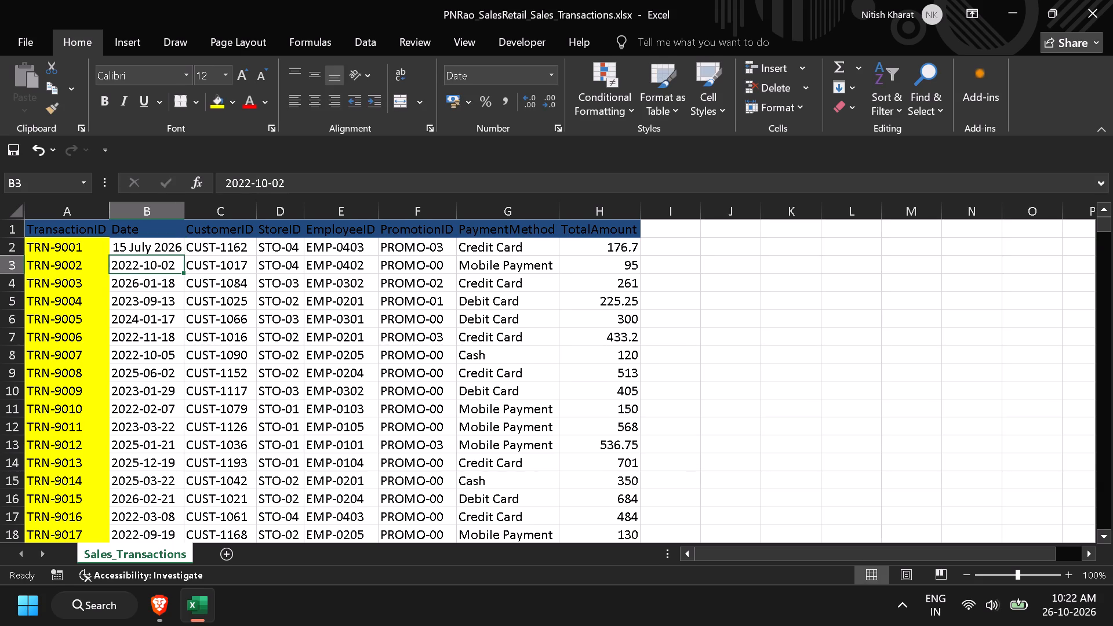
Format the date in cell B2 with the *14-03-2012 date type.
{"action": "left_click", "coordinate": [172, 248]}
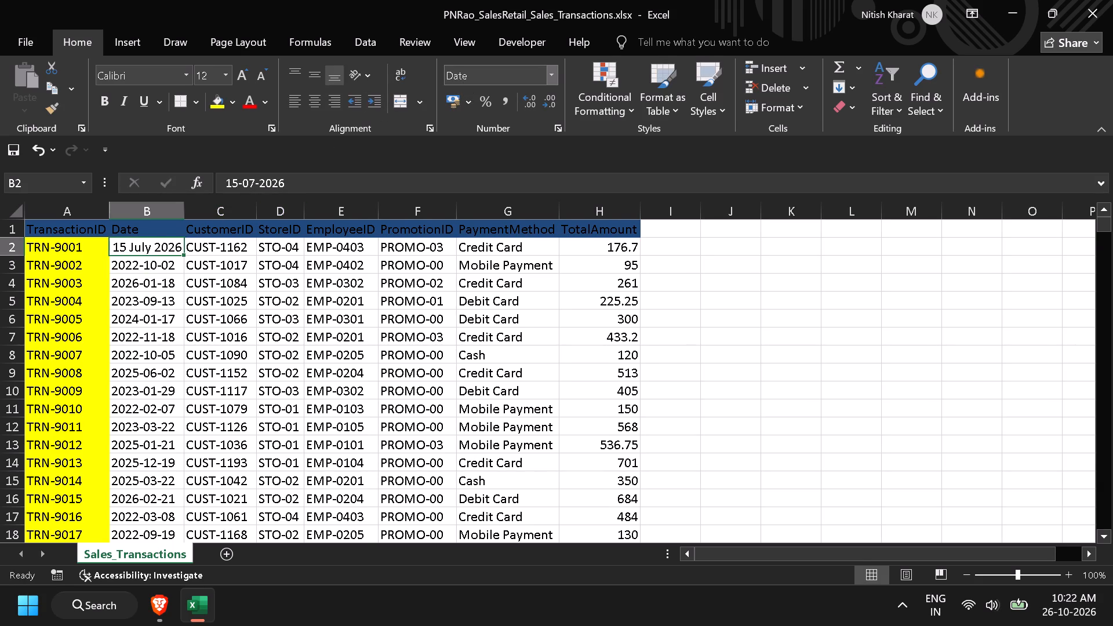
{"action": "left_click", "coordinate": [551, 77]}
{"action": "left_click", "coordinate": [659, 155]}
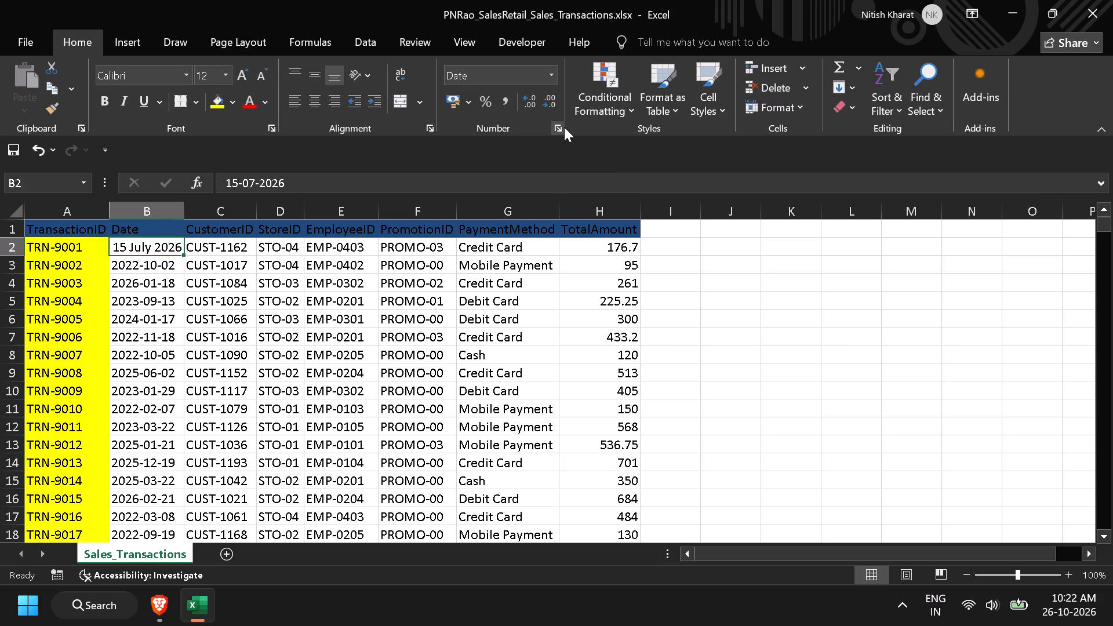
{"action": "left_click", "coordinate": [556, 127]}
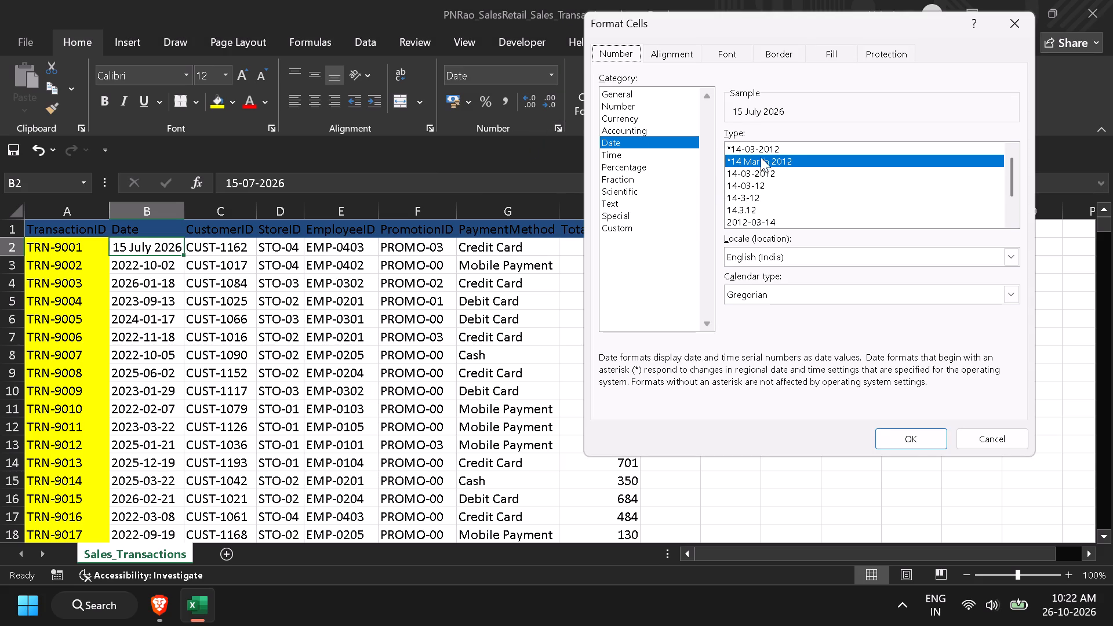
{"action": "left_click", "coordinate": [763, 151]}
{"action": "left_click", "coordinate": [910, 442]}
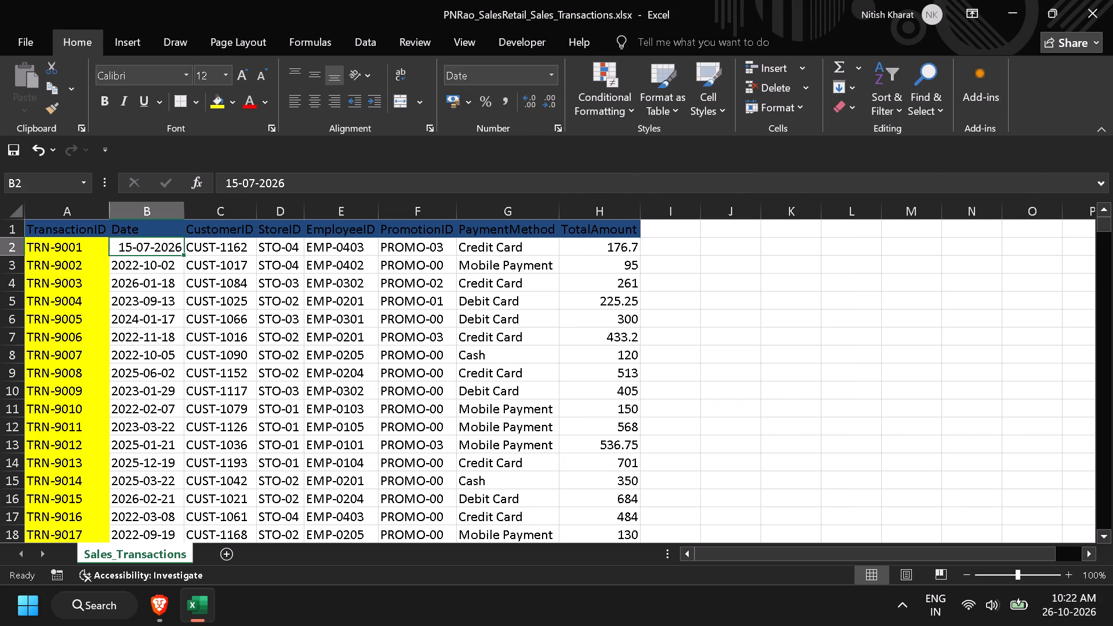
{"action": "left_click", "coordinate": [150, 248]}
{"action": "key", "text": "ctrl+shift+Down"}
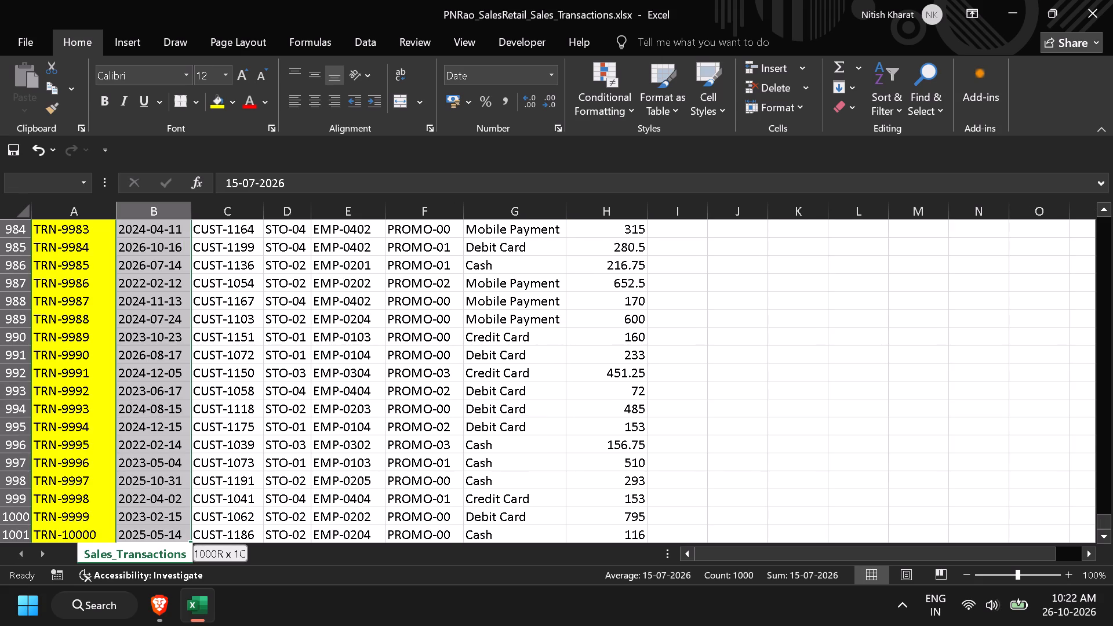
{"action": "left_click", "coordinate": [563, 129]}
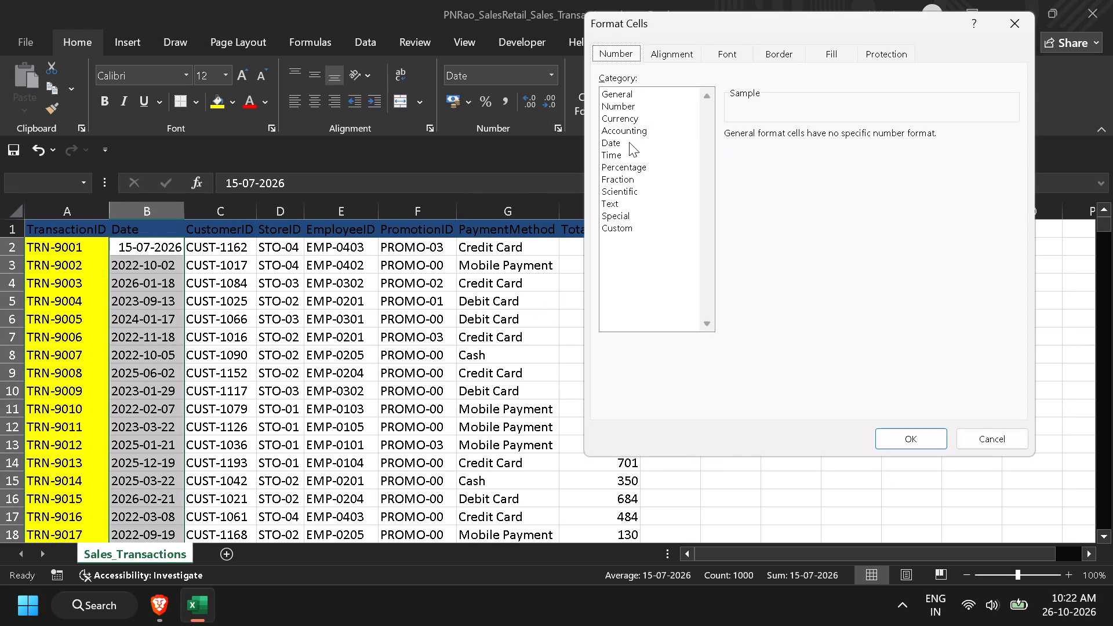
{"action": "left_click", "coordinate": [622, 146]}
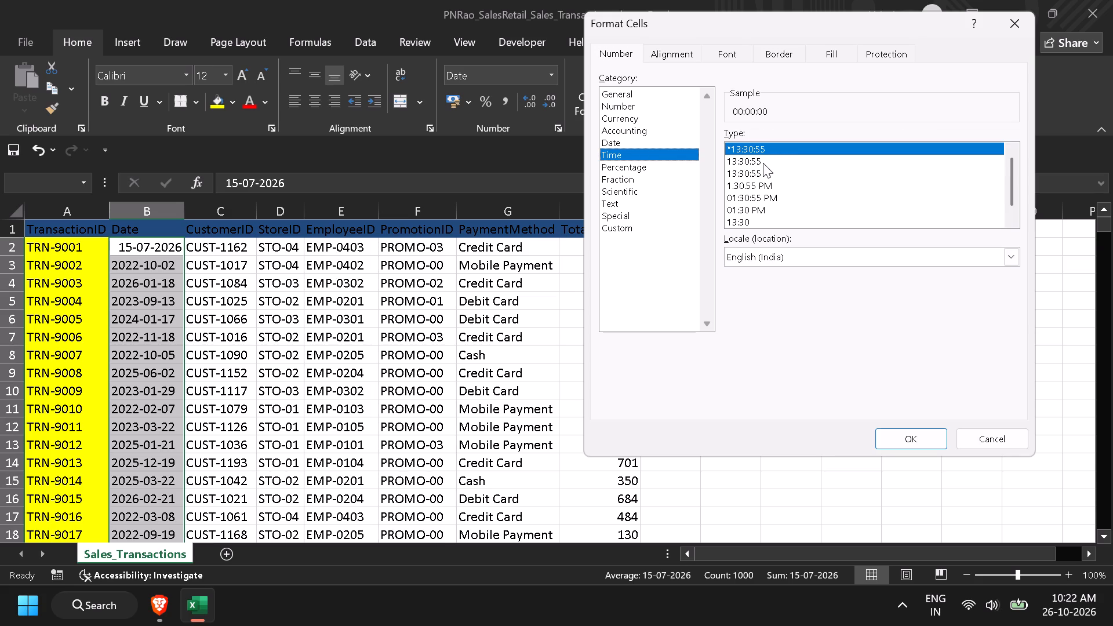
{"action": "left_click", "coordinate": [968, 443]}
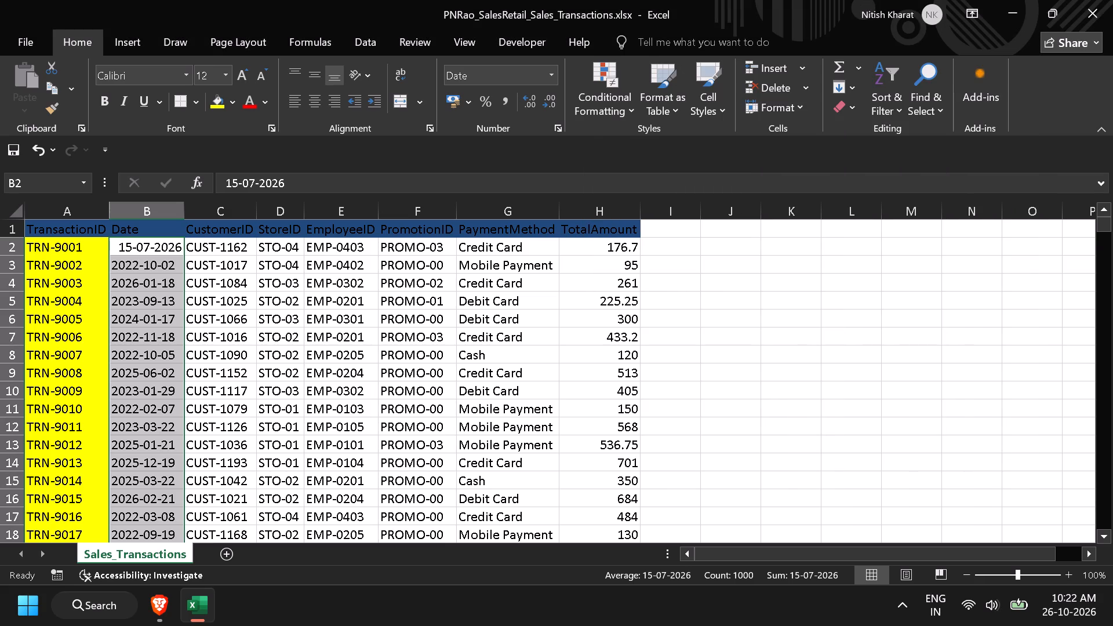
Auto-fill the Date column from cell B2 down to the last row as a consecutive daily date series.
{"action": "left_click", "coordinate": [166, 249]}
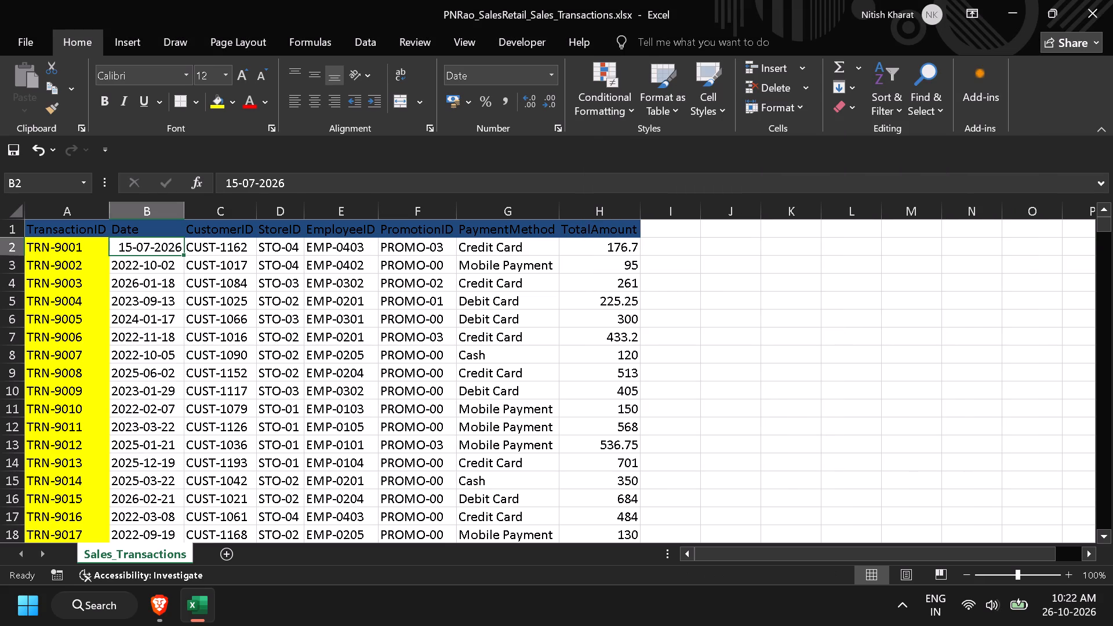
{"action": "left_click", "coordinate": [159, 269]}
{"action": "left_click", "coordinate": [172, 251]}
{"action": "scroll", "coordinate": [154, 297], "scroll_direction": "down", "scroll_amount": 2}
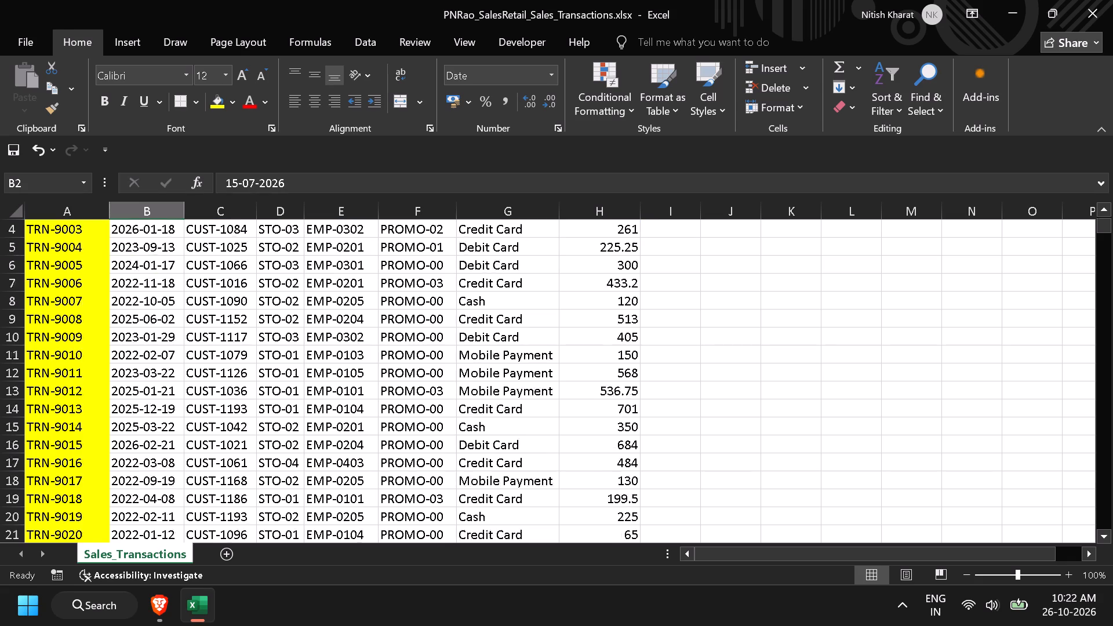
{"action": "scroll", "coordinate": [154, 299], "scroll_direction": "down", "scroll_amount": 20}
{"action": "scroll", "coordinate": [154, 299], "scroll_direction": "down", "scroll_amount": 20}
{"action": "scroll", "coordinate": [154, 299], "scroll_direction": "down", "scroll_amount": 7}
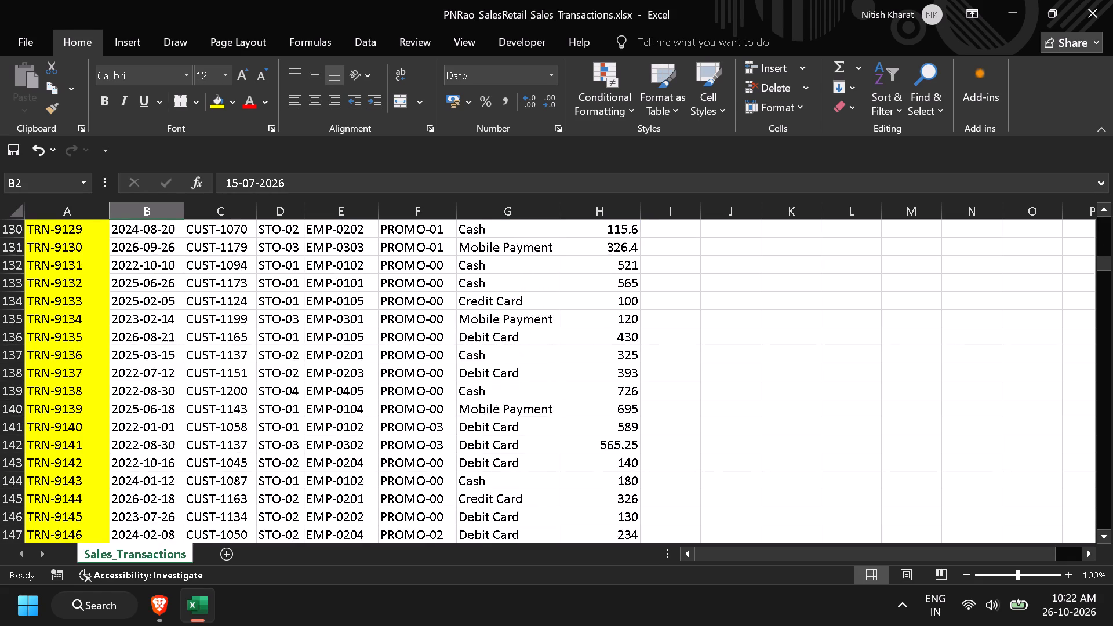
{"action": "scroll", "coordinate": [152, 325], "scroll_direction": "down", "scroll_amount": 20}
{"action": "scroll", "coordinate": [152, 325], "scroll_direction": "down", "scroll_amount": 20}
{"action": "scroll", "coordinate": [152, 325], "scroll_direction": "down", "scroll_amount": 7}
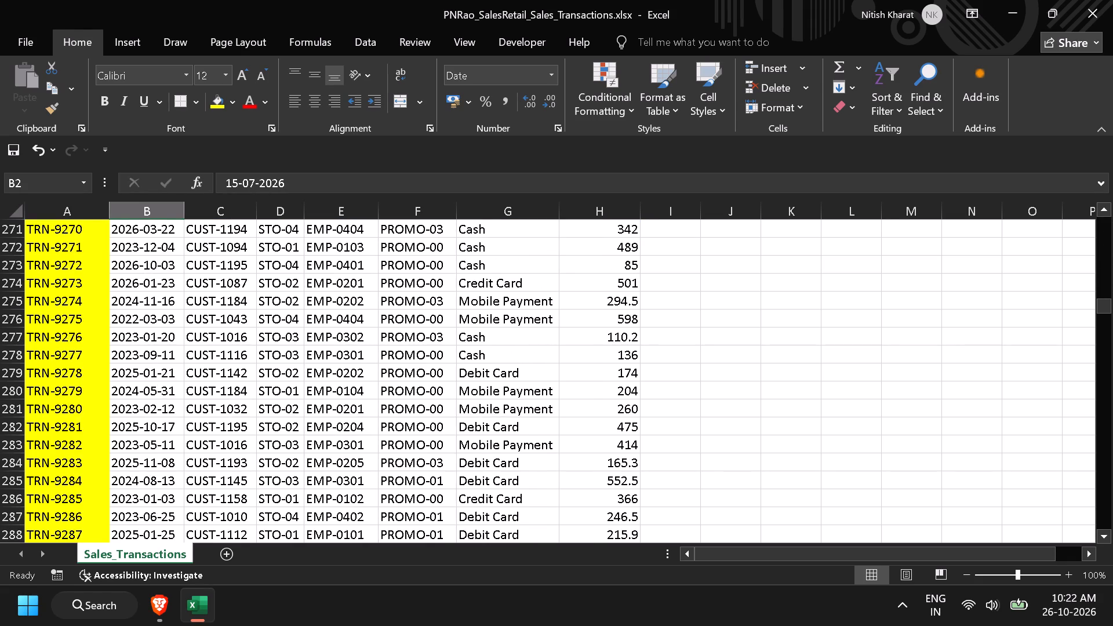
{"action": "scroll", "coordinate": [145, 344], "scroll_direction": "down", "scroll_amount": 1}
{"action": "scroll", "coordinate": [144, 344], "scroll_direction": "up", "scroll_amount": 20}
{"action": "scroll", "coordinate": [144, 344], "scroll_direction": "up", "scroll_amount": 2}
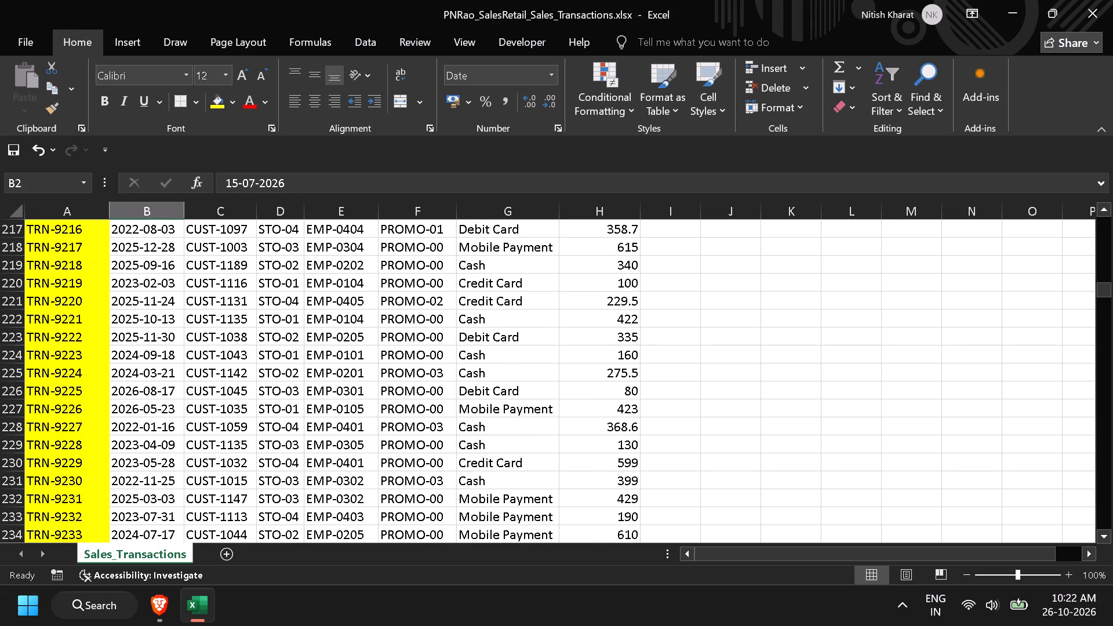
{"action": "scroll", "coordinate": [144, 344], "scroll_direction": "up", "scroll_amount": 20}
{"action": "scroll", "coordinate": [144, 344], "scroll_direction": "up", "scroll_amount": 20}
{"action": "scroll", "coordinate": [144, 344], "scroll_direction": "up", "scroll_amount": 2}
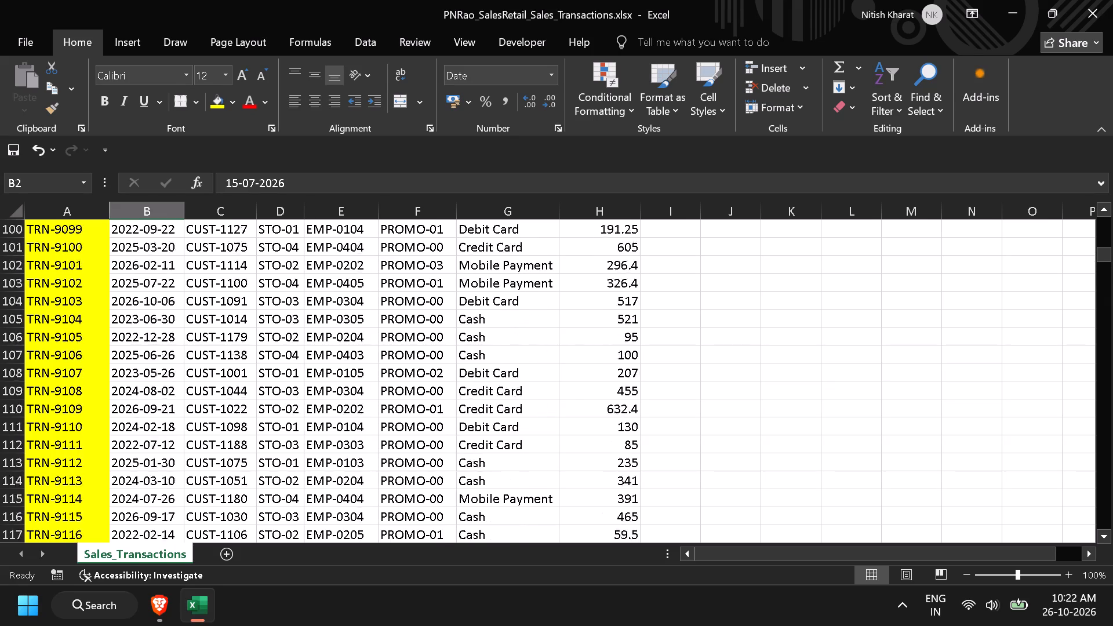
{"action": "scroll", "coordinate": [144, 344], "scroll_direction": "up", "scroll_amount": 20}
{"action": "scroll", "coordinate": [144, 344], "scroll_direction": "up", "scroll_amount": 20}
{"action": "scroll", "coordinate": [144, 344], "scroll_direction": "up", "scroll_amount": 1}
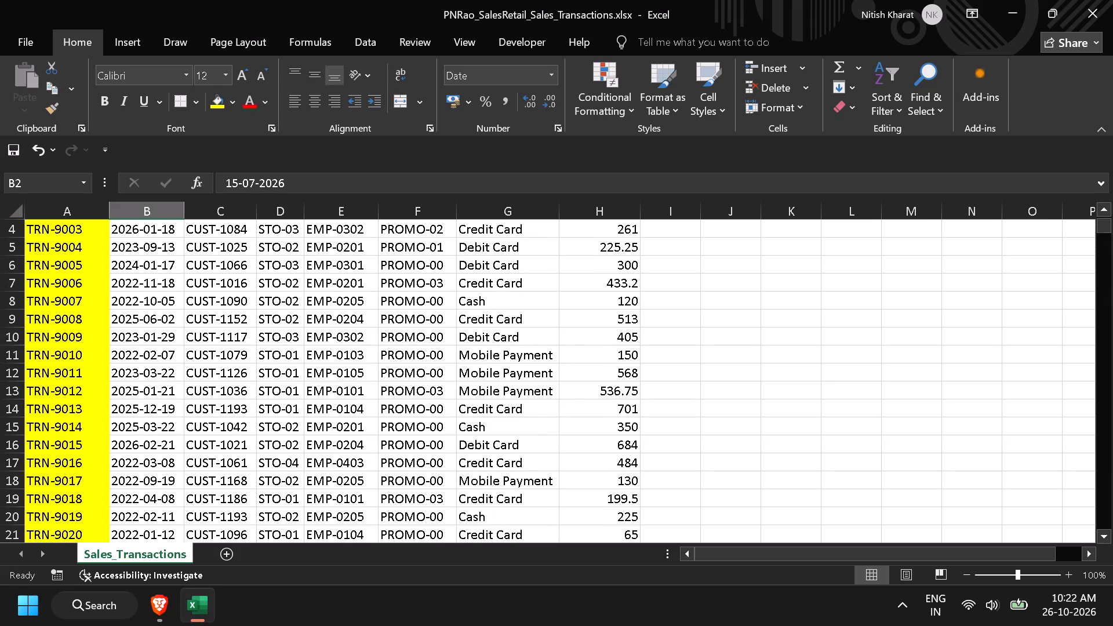
{"action": "double_click", "coordinate": [181, 254]}
Review the filled dates down the Date column and return to the first data row at cell C2.
{"action": "scroll", "coordinate": [152, 332], "scroll_direction": "down", "scroll_amount": 12}
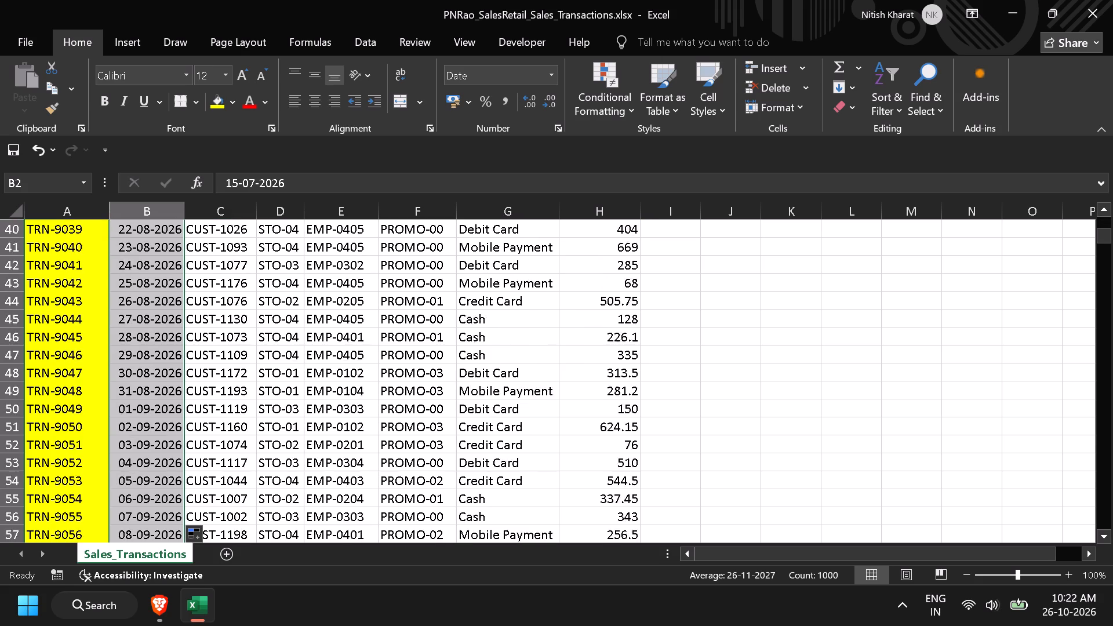
{"action": "scroll", "coordinate": [152, 333], "scroll_direction": "down", "scroll_amount": 20}
{"action": "scroll", "coordinate": [152, 333], "scroll_direction": "down", "scroll_amount": 20}
{"action": "scroll", "coordinate": [152, 333], "scroll_direction": "down", "scroll_amount": 16}
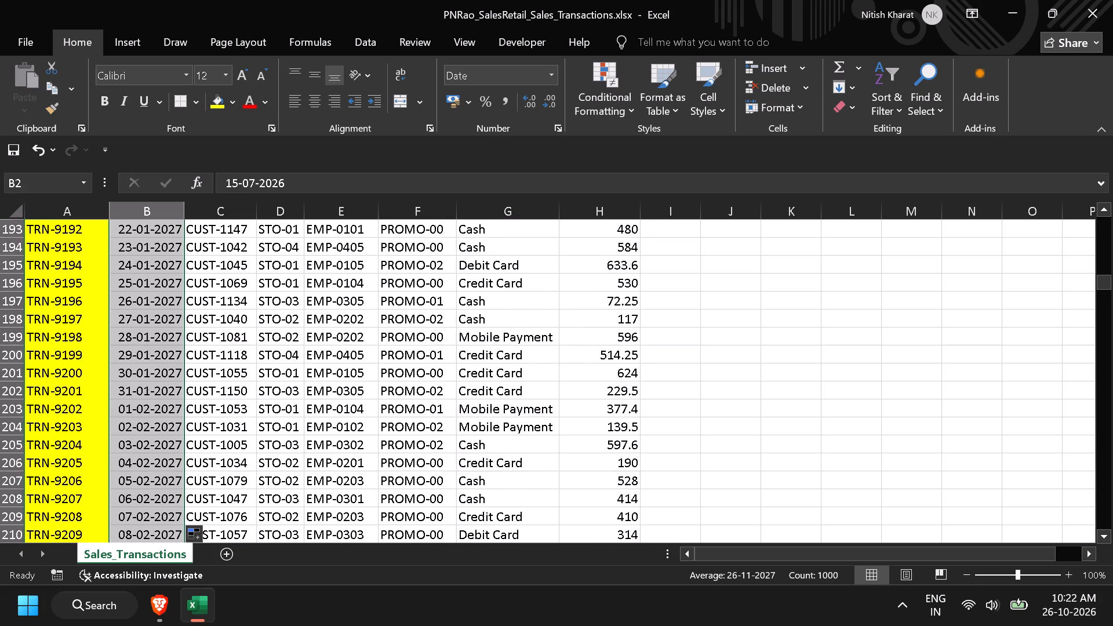
{"action": "scroll", "coordinate": [151, 327], "scroll_direction": "down", "scroll_amount": 20}
{"action": "scroll", "coordinate": [151, 327], "scroll_direction": "down", "scroll_amount": 20}
{"action": "scroll", "coordinate": [151, 327], "scroll_direction": "down", "scroll_amount": 16}
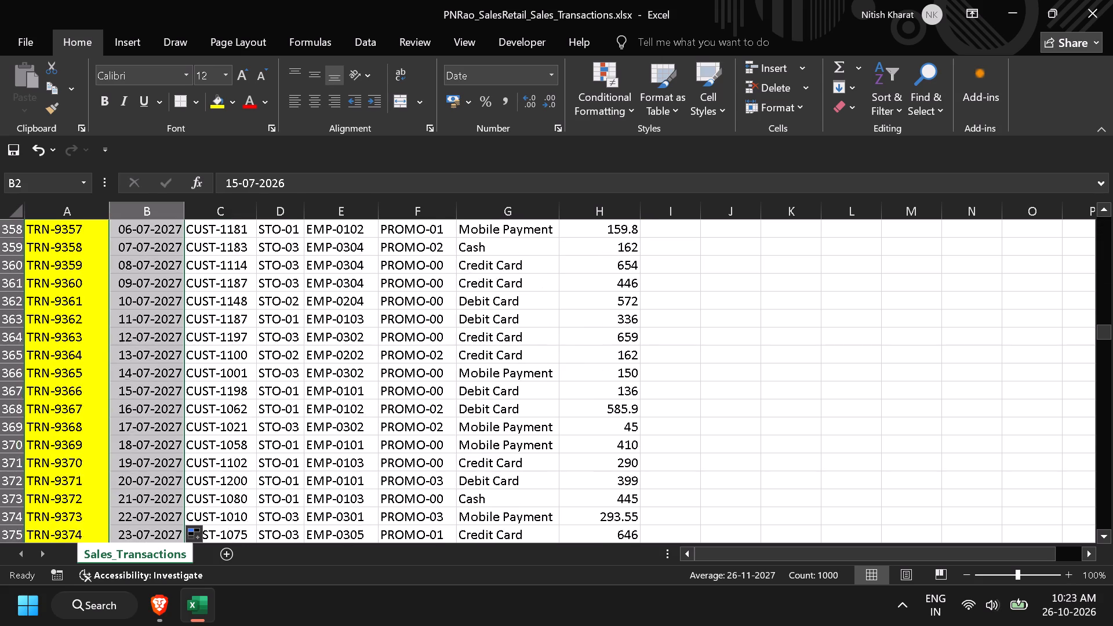
{"action": "scroll", "coordinate": [150, 330], "scroll_direction": "down", "scroll_amount": 7}
{"action": "scroll", "coordinate": [150, 332], "scroll_direction": "down", "scroll_amount": 20}
{"action": "scroll", "coordinate": [150, 332], "scroll_direction": "down", "scroll_amount": 14}
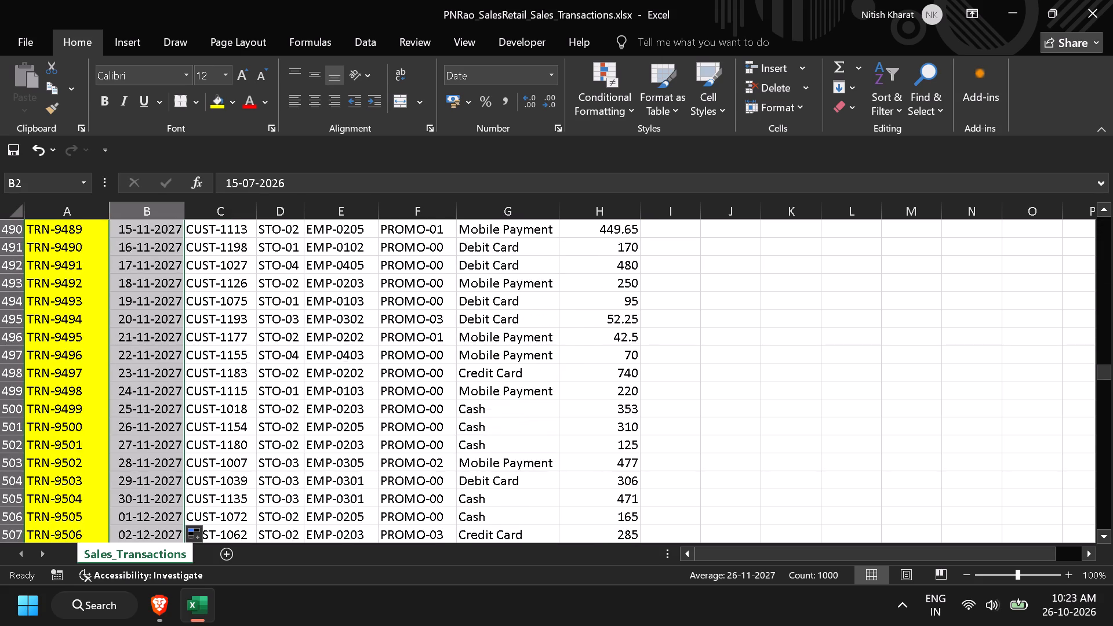
{"action": "scroll", "coordinate": [150, 337], "scroll_direction": "down", "scroll_amount": 10}
{"action": "left_click_drag", "start_coordinate": [1110, 388], "coordinate": [1109, 463]}
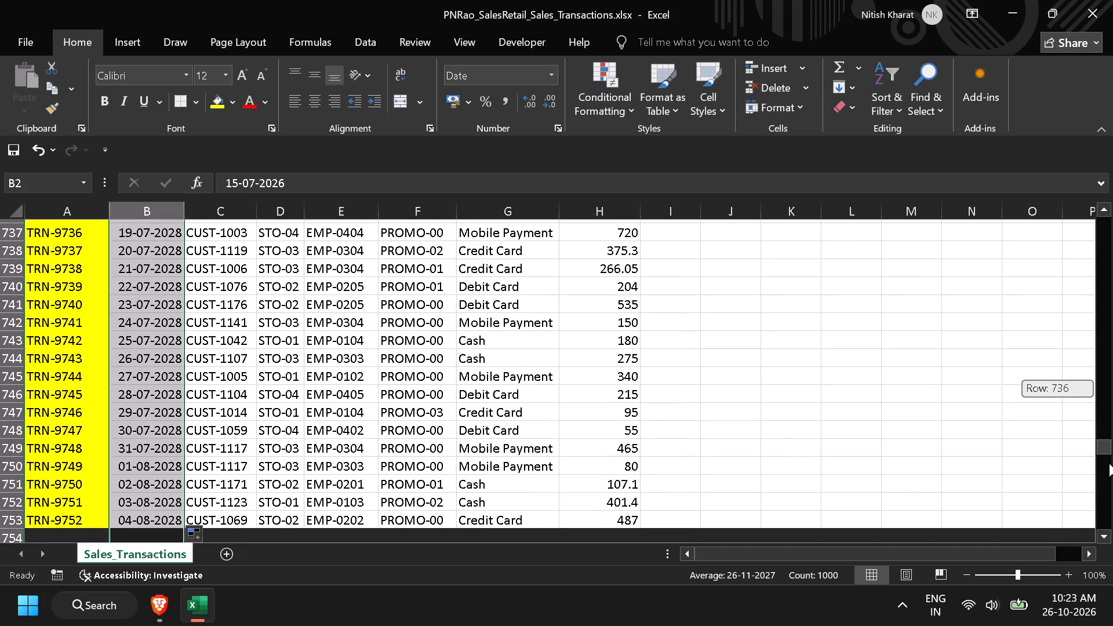
{"action": "left_click_drag", "start_coordinate": [1109, 463], "coordinate": [1107, 297]}
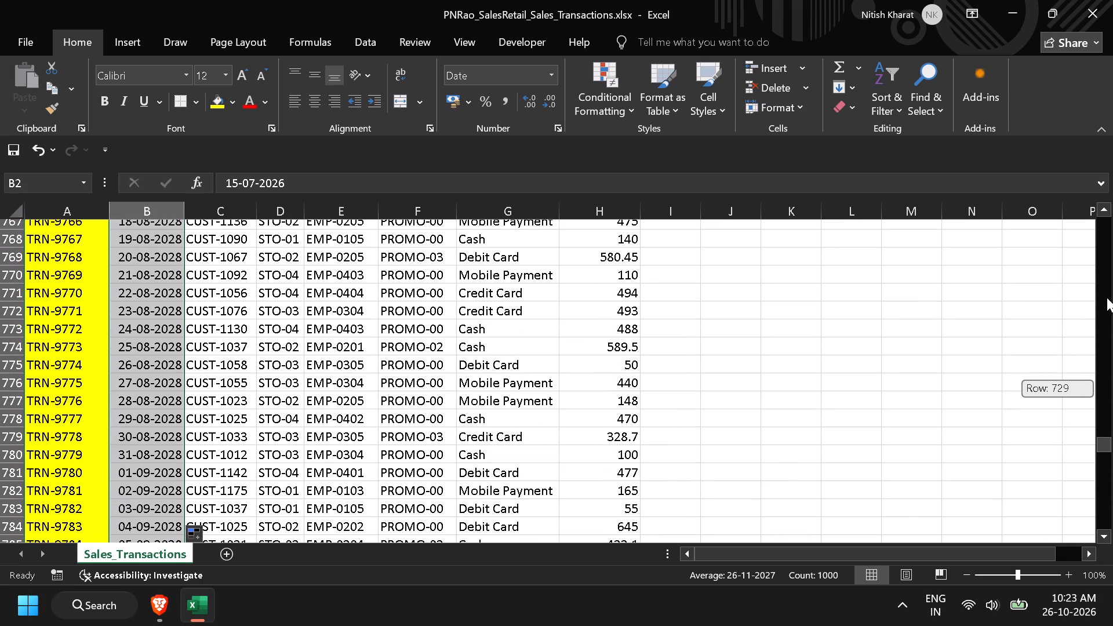
{"action": "left_click_drag", "start_coordinate": [1107, 297], "coordinate": [1112, 225]}
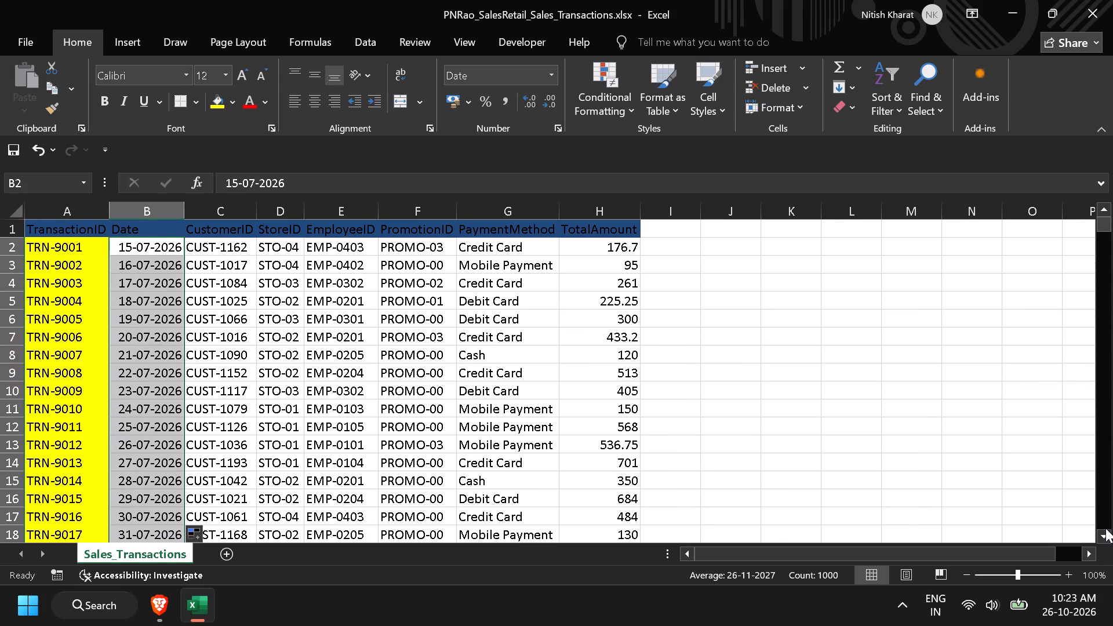
{"action": "left_click_drag", "start_coordinate": [1103, 512], "coordinate": [1094, 436]}
{"action": "left_click_drag", "start_coordinate": [1100, 236], "coordinate": [1102, 221]}
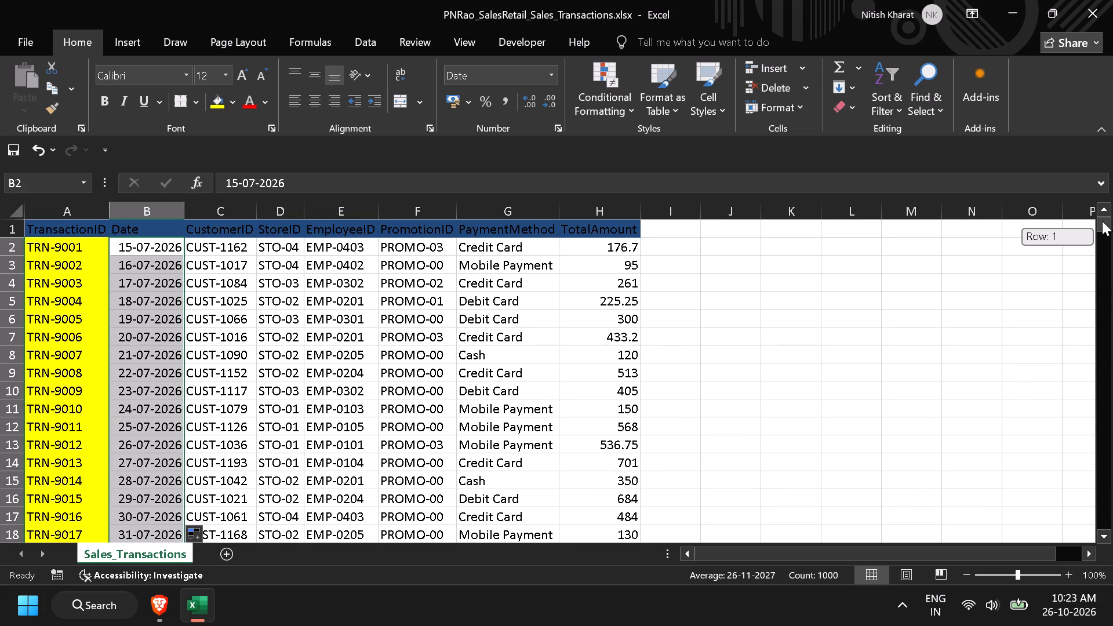
{"action": "left_click_drag", "start_coordinate": [1102, 221], "coordinate": [1103, 212]}
{"action": "left_click", "coordinate": [228, 250]}
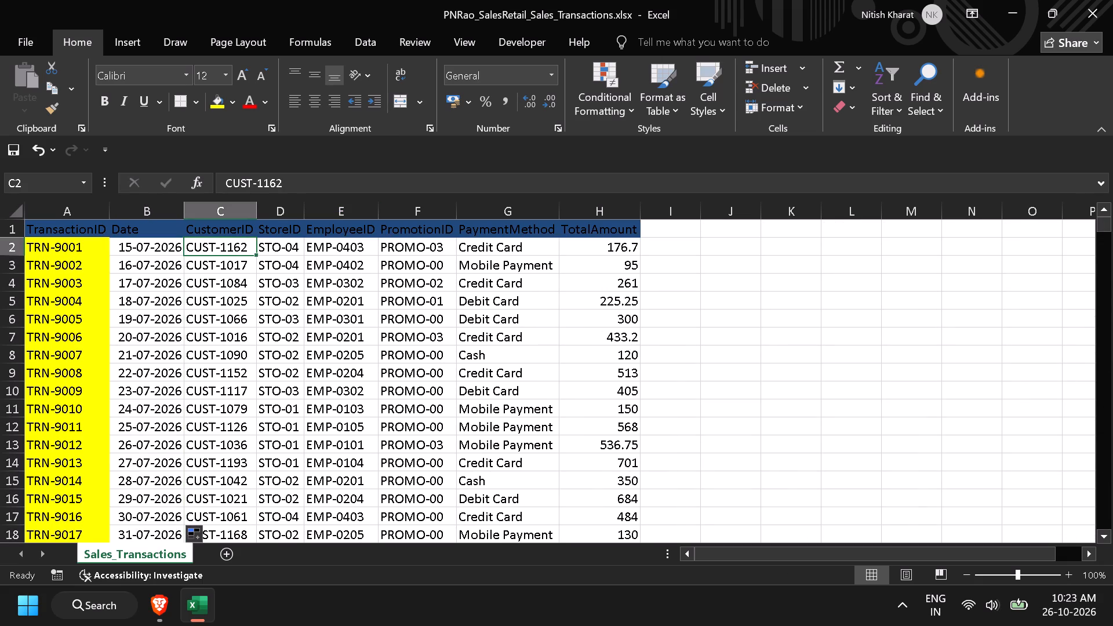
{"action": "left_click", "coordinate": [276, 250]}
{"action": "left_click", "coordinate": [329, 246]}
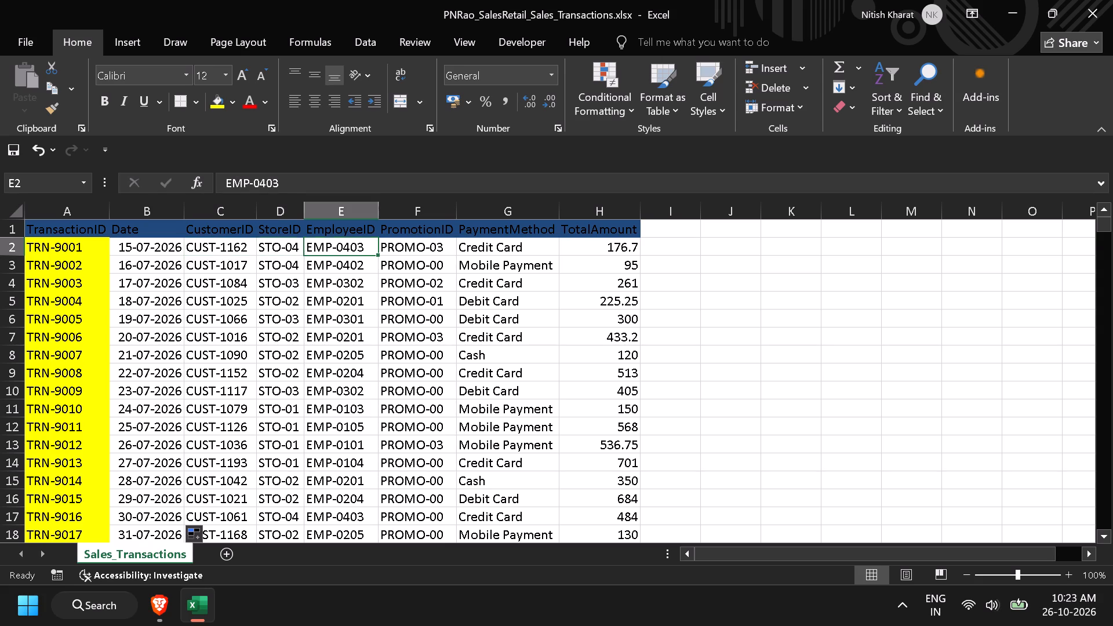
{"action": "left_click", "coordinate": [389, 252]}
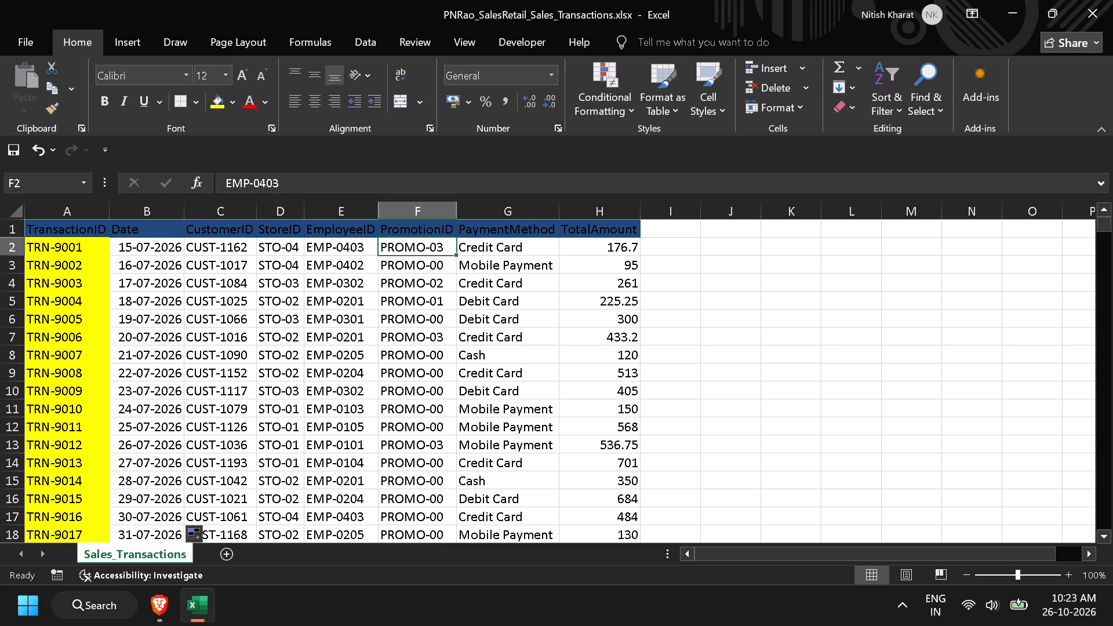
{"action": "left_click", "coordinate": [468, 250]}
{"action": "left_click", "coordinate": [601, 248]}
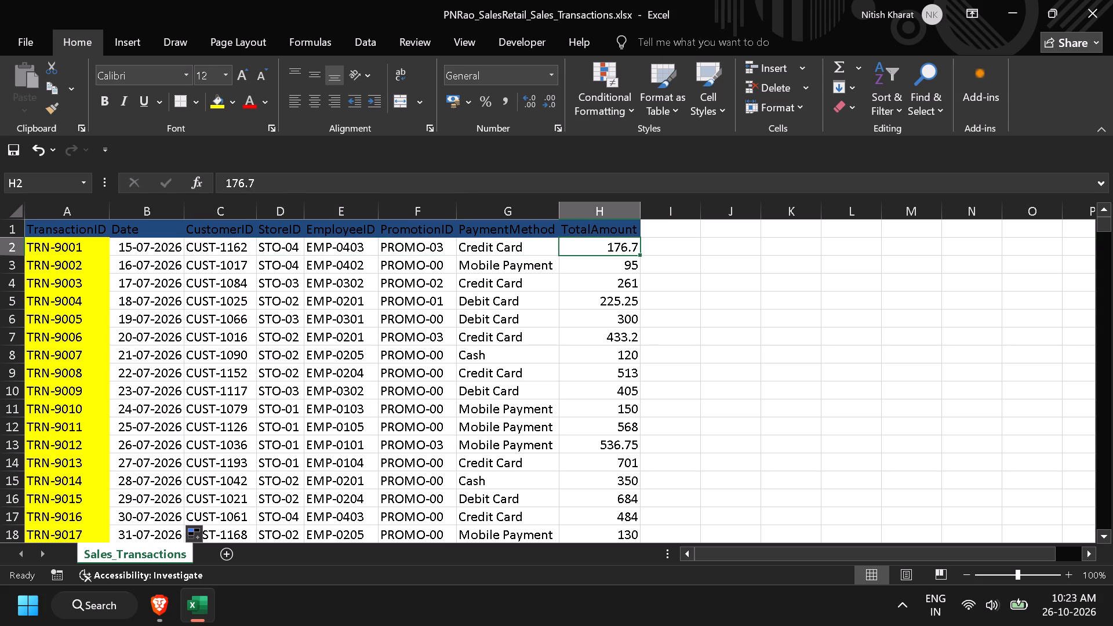
Enter the label "sales" in cell J4, beside the transactions table.
{"action": "left_click", "coordinate": [740, 275]}
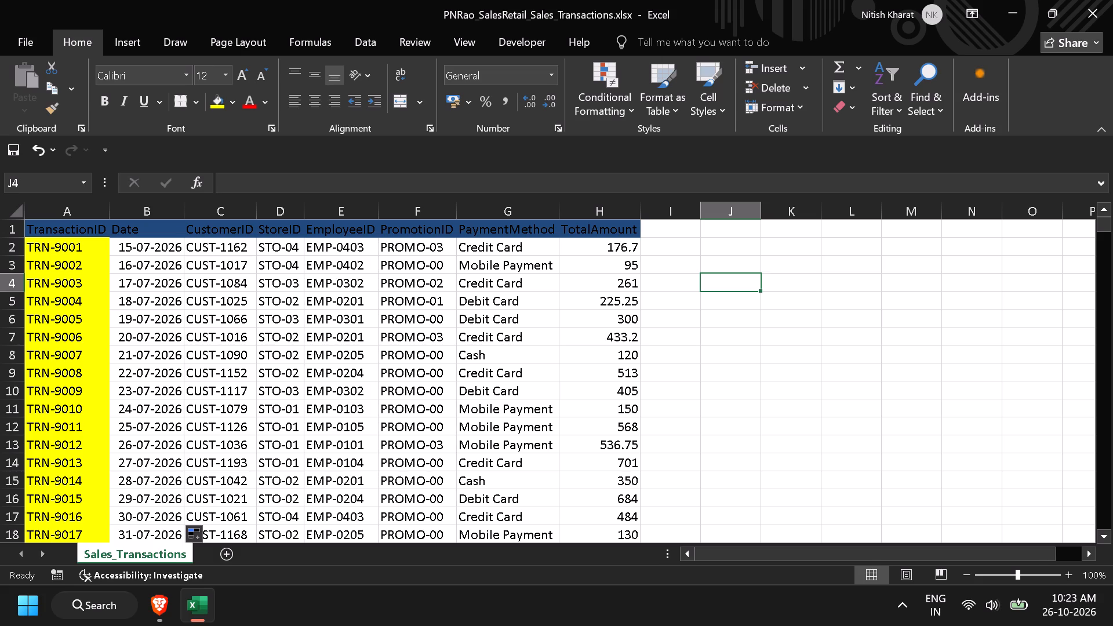
{"action": "type", "text": "sales"}
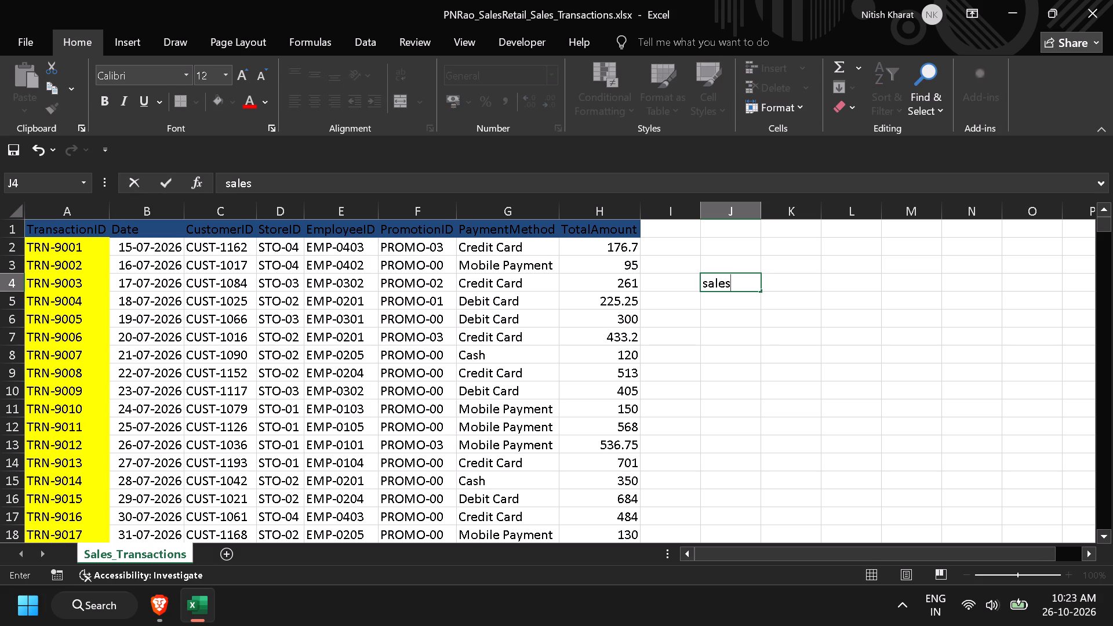
{"action": "left_click", "coordinate": [728, 301]}
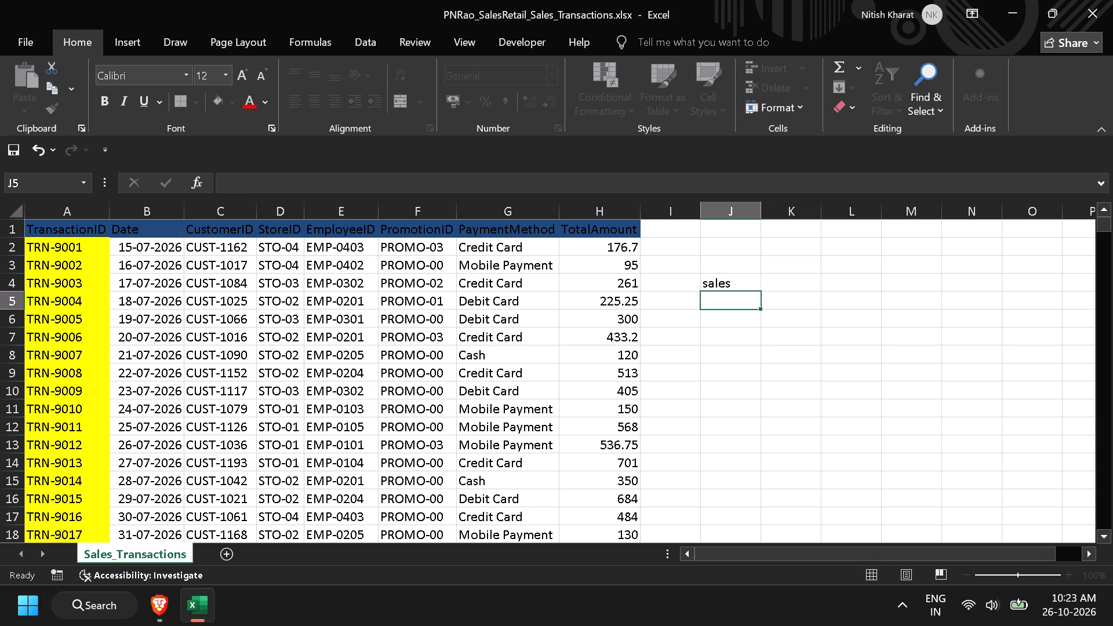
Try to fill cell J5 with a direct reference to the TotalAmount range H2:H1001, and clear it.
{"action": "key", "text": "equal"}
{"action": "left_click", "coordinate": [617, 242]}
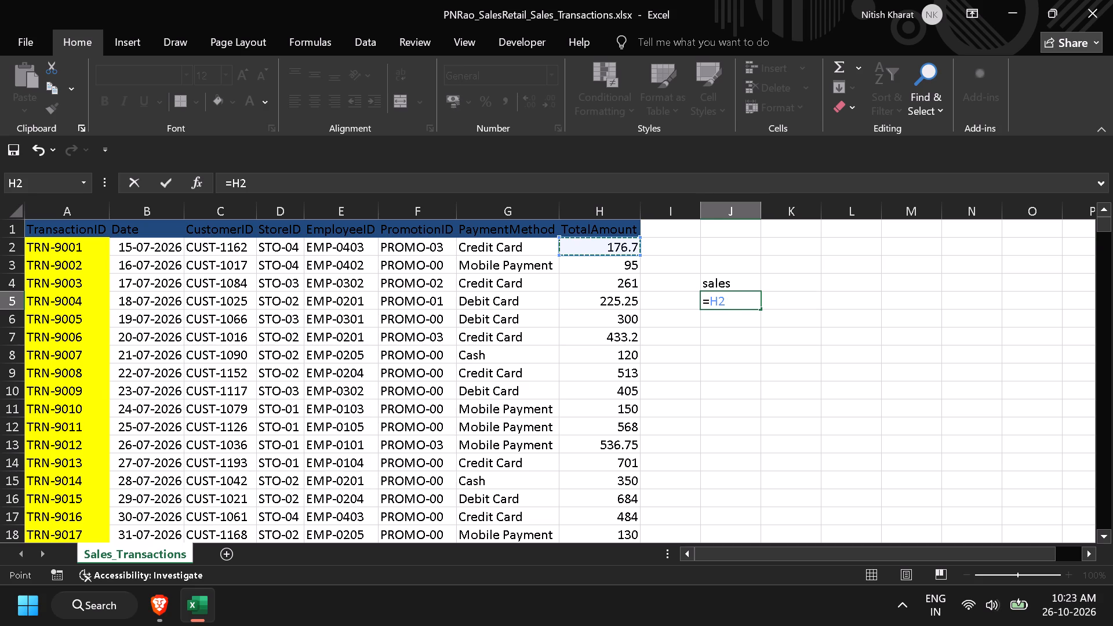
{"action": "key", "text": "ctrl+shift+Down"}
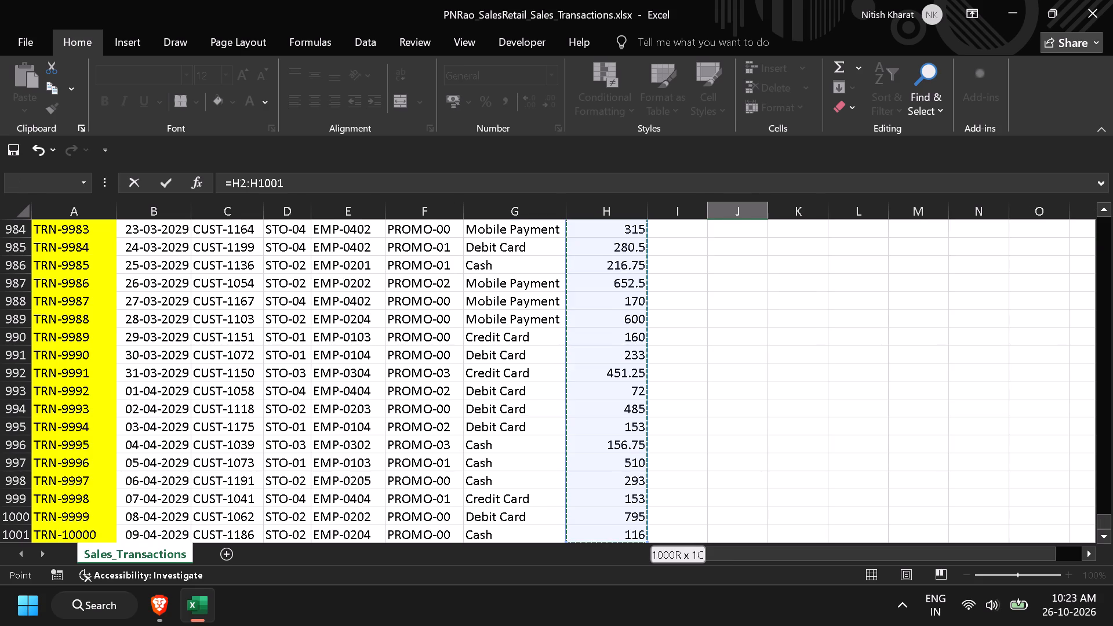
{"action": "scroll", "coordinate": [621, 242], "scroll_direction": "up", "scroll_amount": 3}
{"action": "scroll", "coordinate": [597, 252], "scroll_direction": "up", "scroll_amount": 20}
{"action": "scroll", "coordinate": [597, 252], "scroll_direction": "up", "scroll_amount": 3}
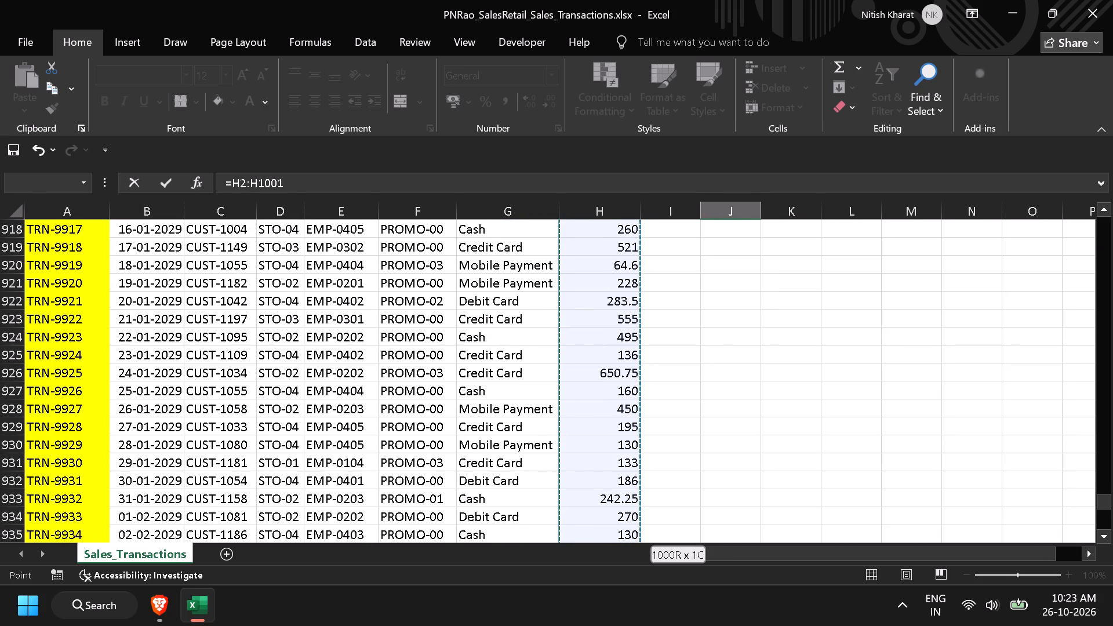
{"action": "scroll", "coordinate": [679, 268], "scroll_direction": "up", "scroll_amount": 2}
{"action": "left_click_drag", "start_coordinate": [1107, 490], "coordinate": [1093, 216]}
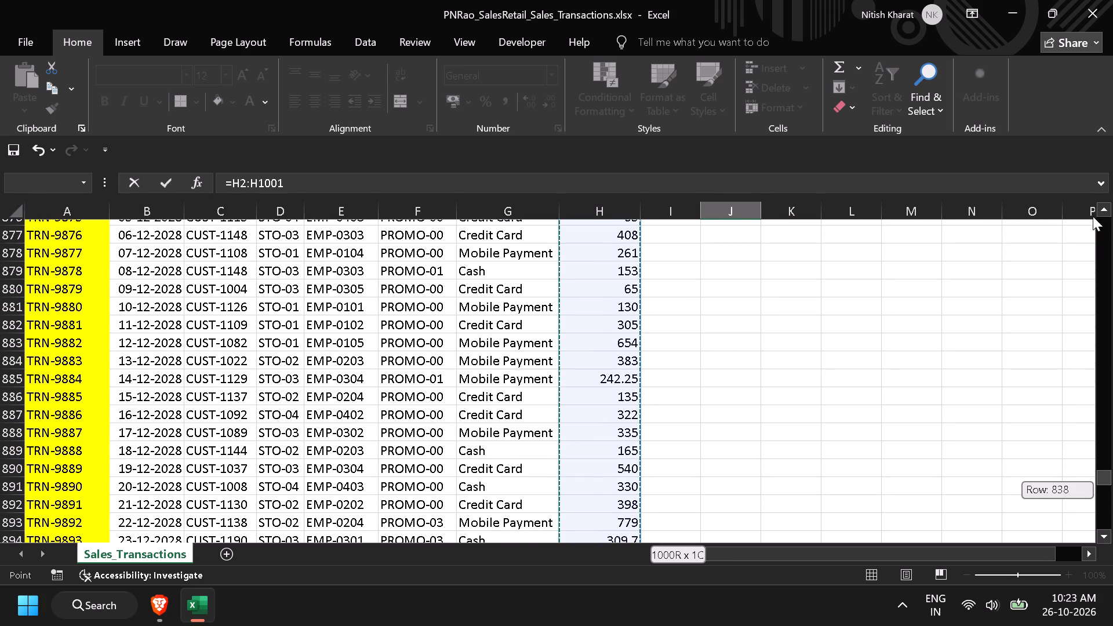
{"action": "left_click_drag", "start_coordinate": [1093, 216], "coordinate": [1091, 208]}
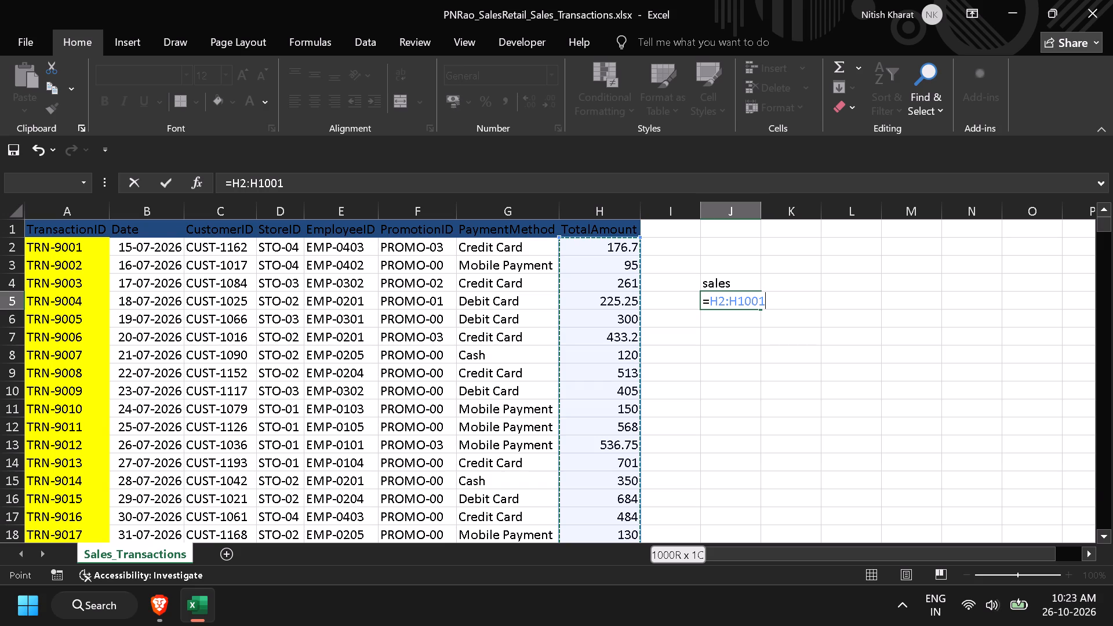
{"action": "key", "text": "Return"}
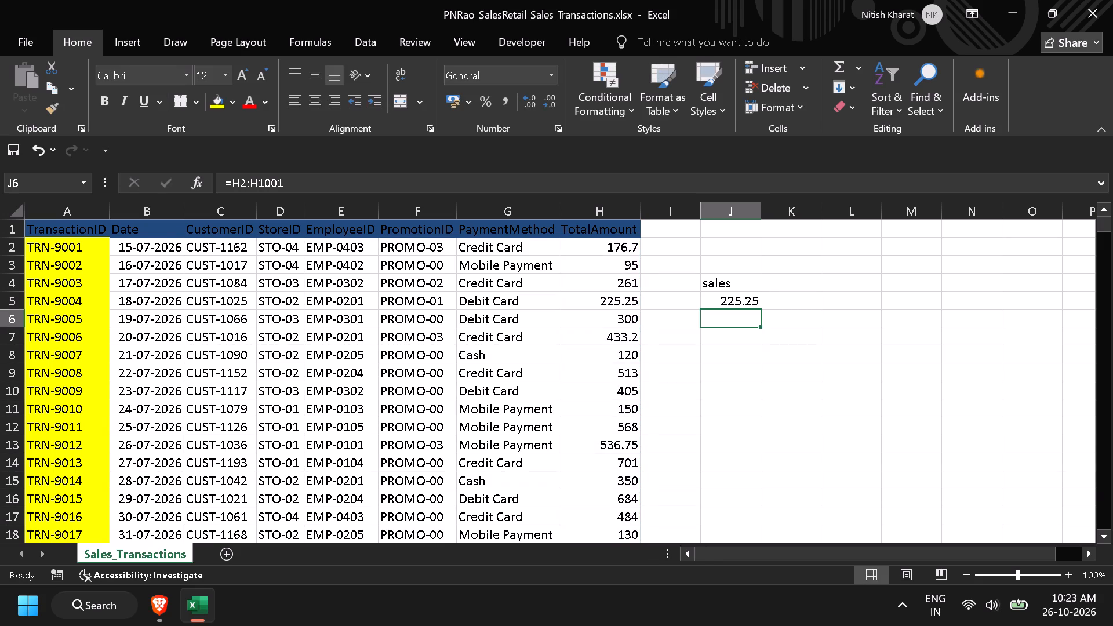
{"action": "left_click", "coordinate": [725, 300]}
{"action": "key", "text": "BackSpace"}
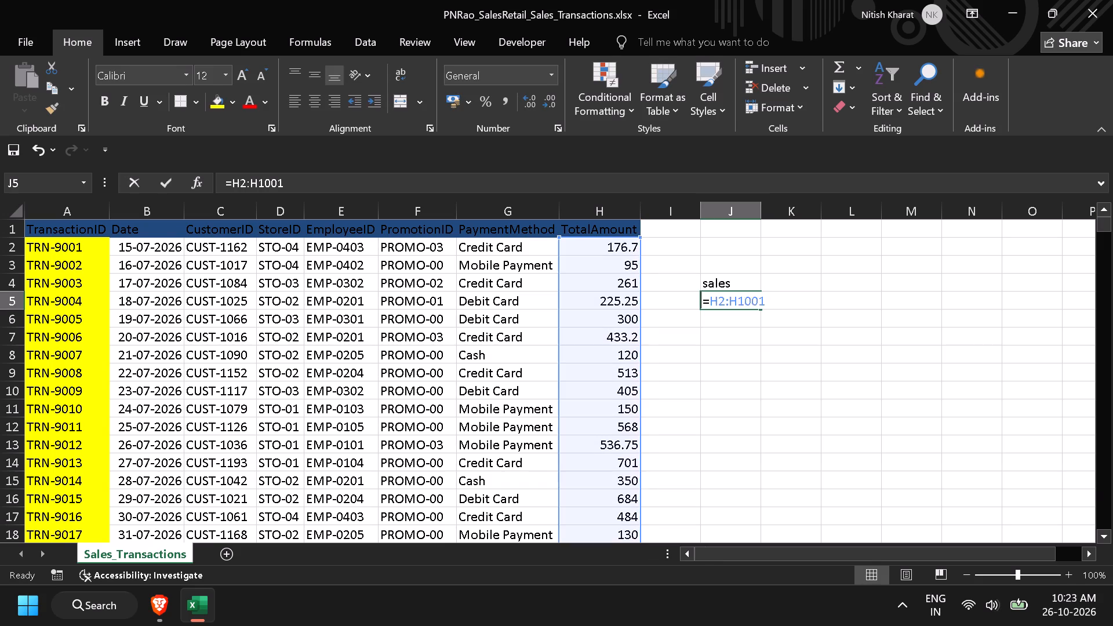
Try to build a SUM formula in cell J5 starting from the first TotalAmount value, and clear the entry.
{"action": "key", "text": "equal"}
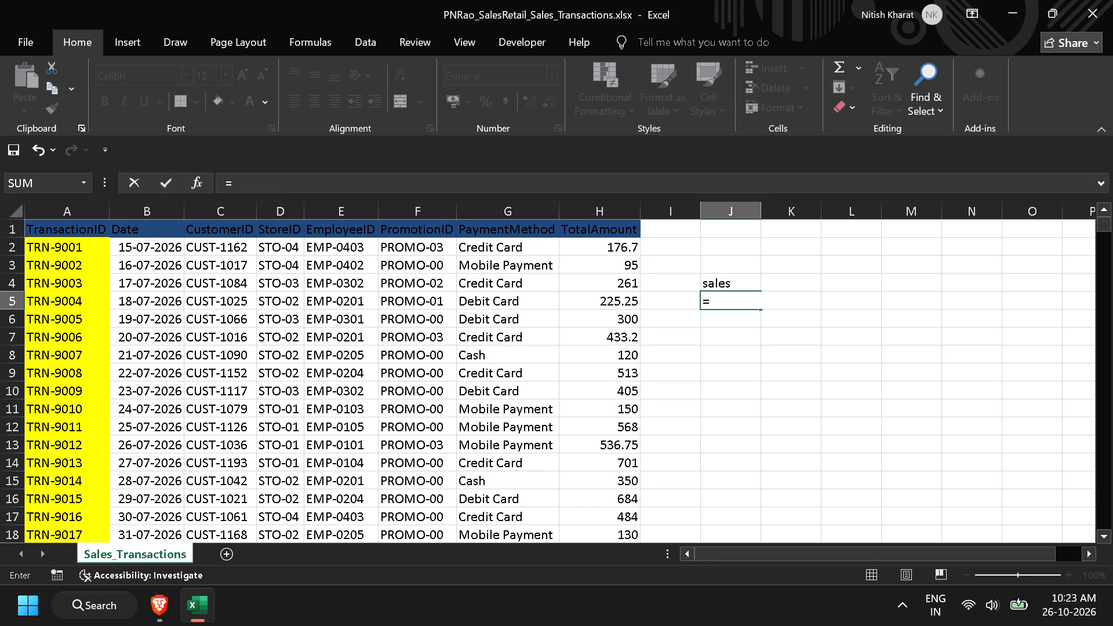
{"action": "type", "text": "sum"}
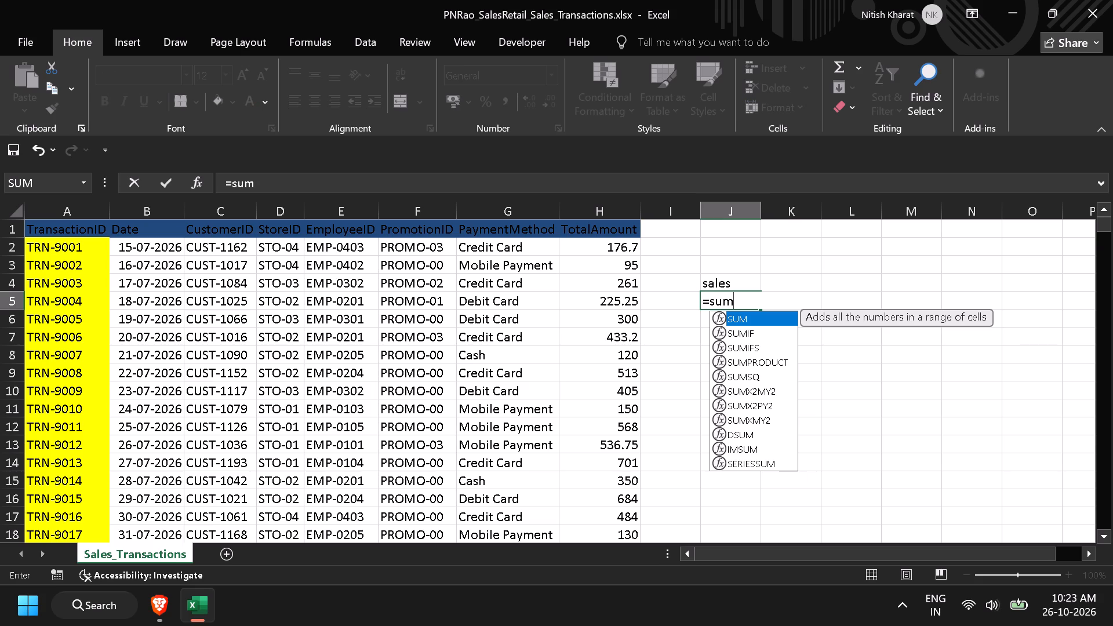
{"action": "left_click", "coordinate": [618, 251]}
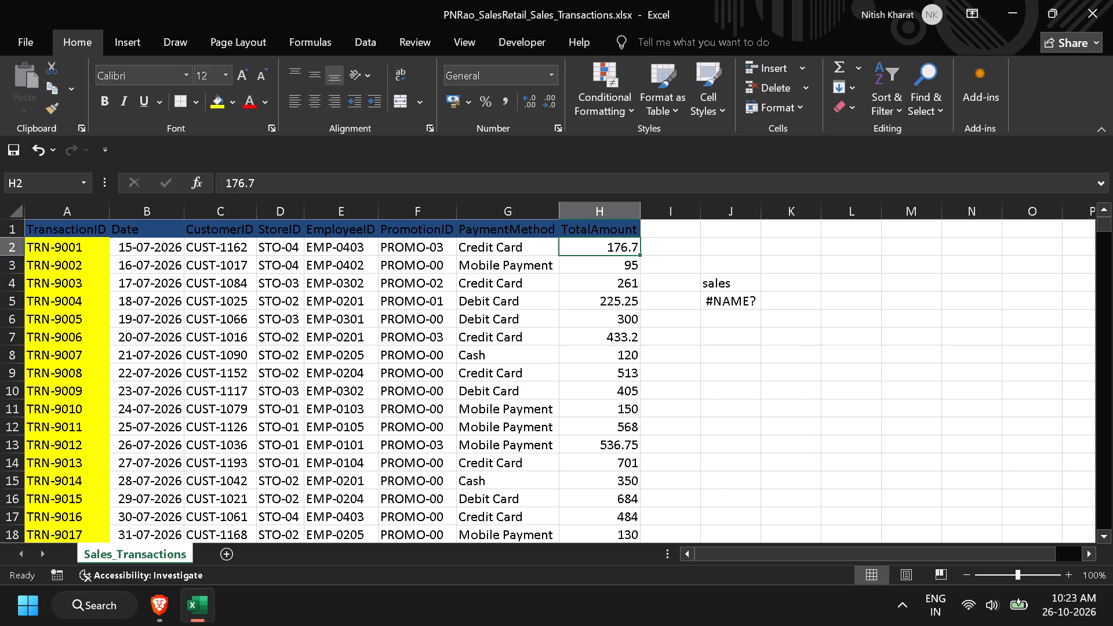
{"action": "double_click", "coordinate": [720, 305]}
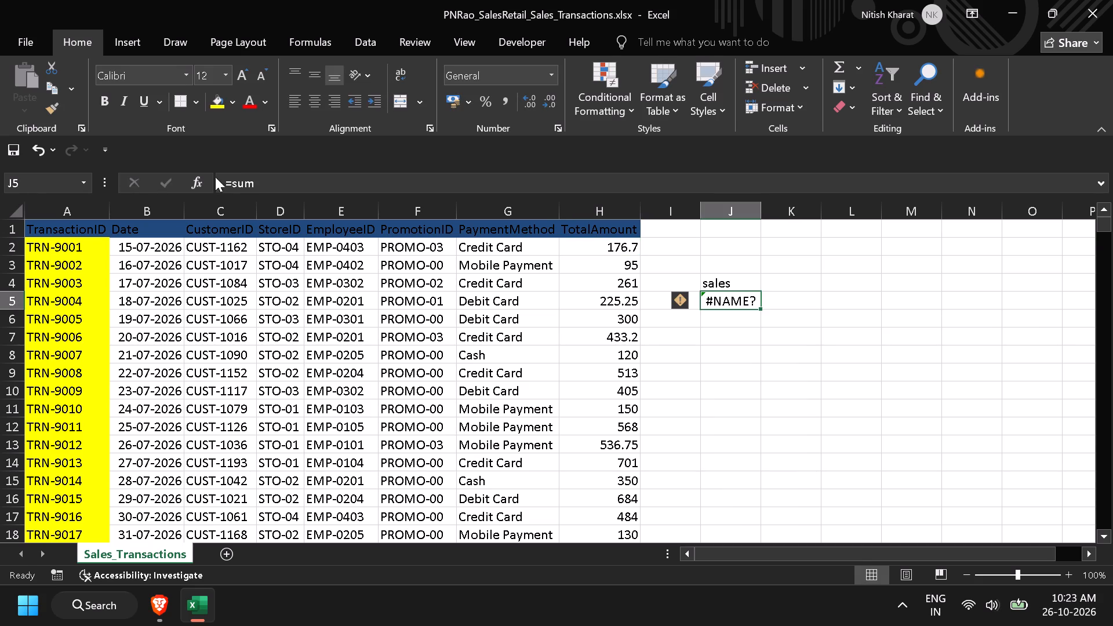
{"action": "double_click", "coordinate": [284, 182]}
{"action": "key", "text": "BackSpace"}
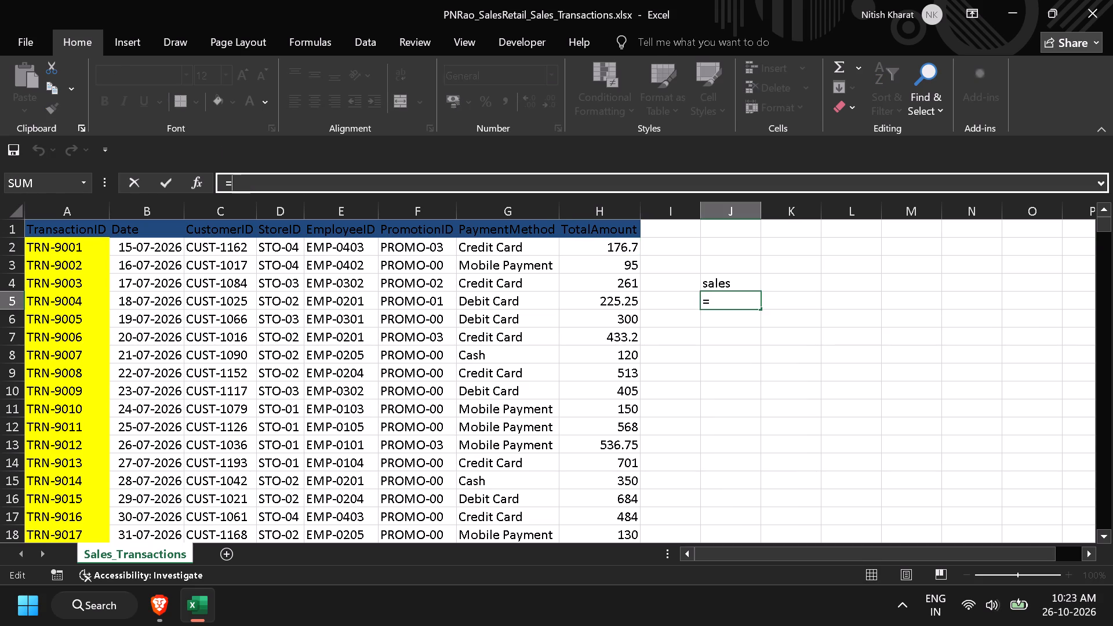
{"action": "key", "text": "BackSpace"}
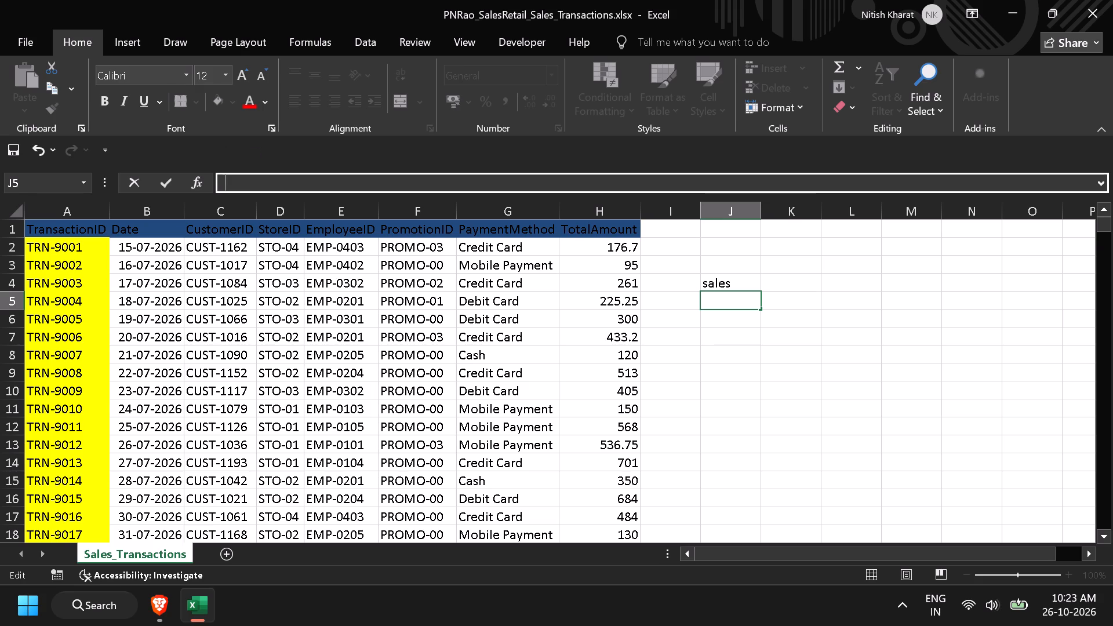
Calculate total sales in cell J5 with a SUM formula over the TotalAmount range H2:H1001.
{"action": "type", "text": "=sum"}
{"action": "key", "text": "Tab"}
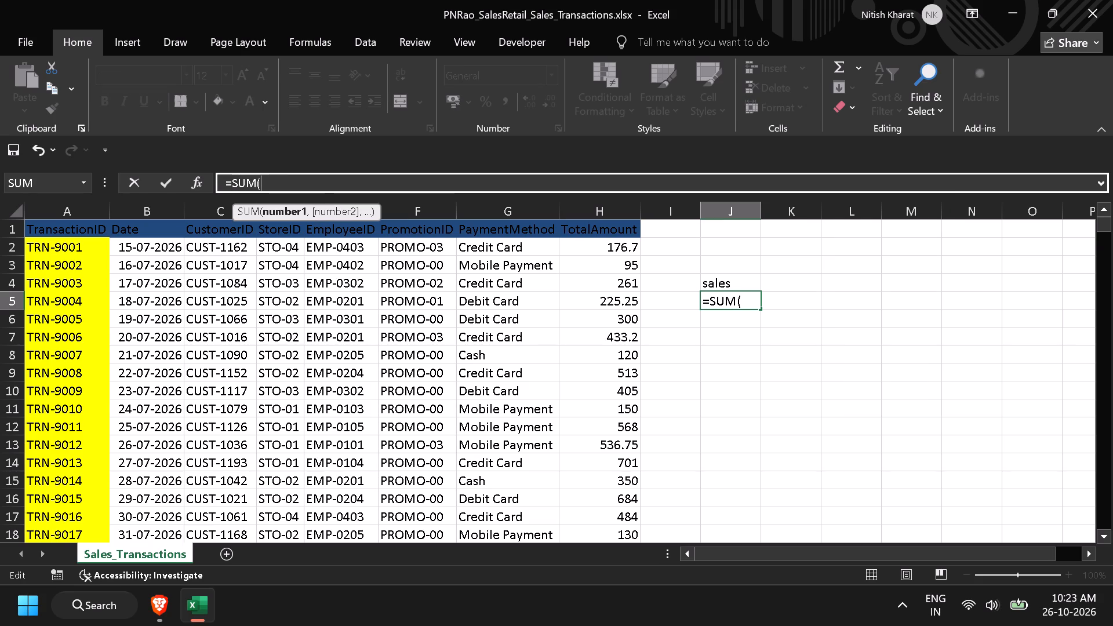
{"action": "left_click", "coordinate": [592, 249]}
{"action": "key", "text": "ctrl+shift+Down"}
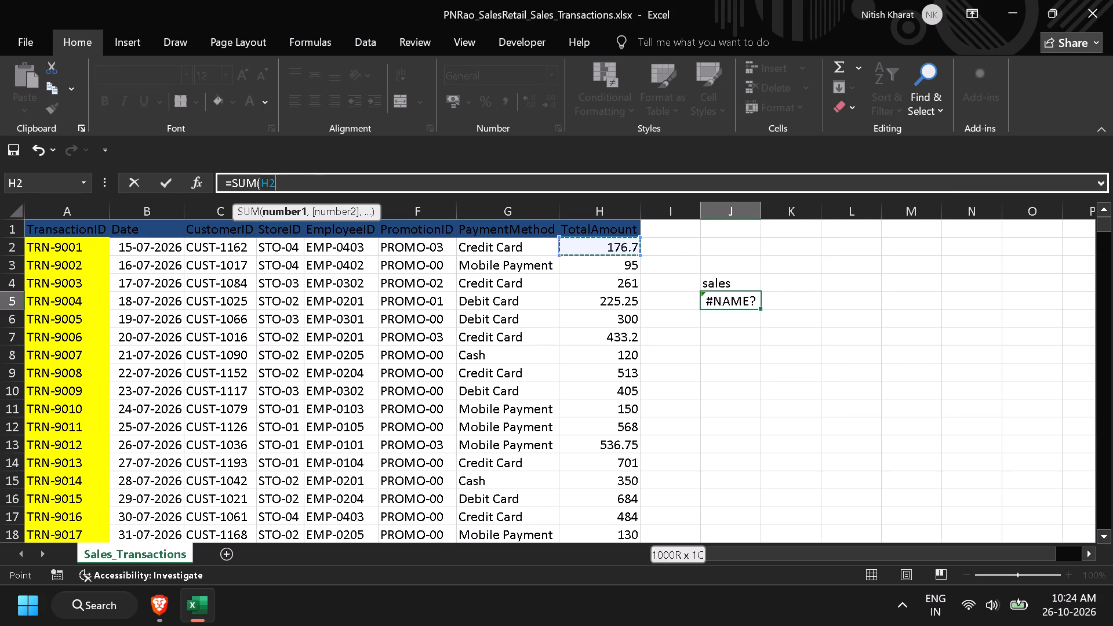
{"action": "key", "text": "Return"}
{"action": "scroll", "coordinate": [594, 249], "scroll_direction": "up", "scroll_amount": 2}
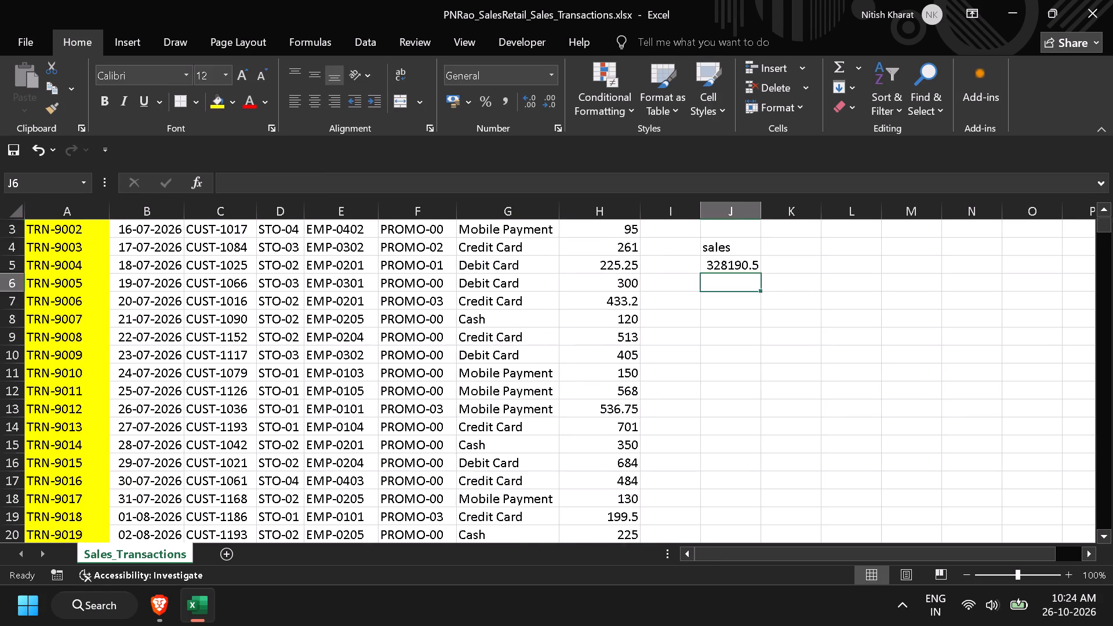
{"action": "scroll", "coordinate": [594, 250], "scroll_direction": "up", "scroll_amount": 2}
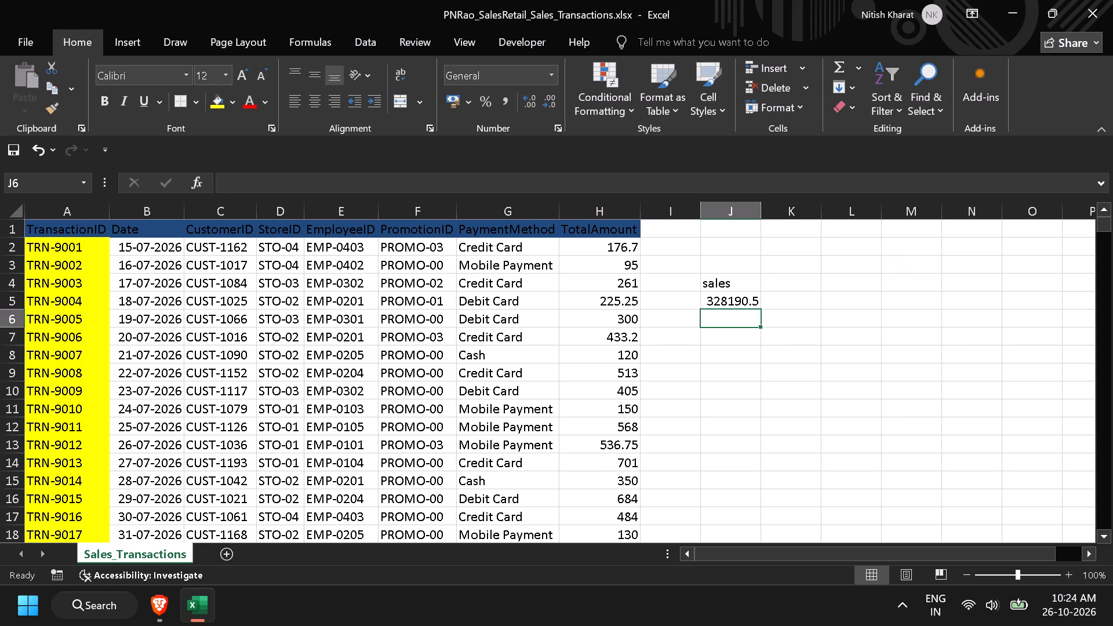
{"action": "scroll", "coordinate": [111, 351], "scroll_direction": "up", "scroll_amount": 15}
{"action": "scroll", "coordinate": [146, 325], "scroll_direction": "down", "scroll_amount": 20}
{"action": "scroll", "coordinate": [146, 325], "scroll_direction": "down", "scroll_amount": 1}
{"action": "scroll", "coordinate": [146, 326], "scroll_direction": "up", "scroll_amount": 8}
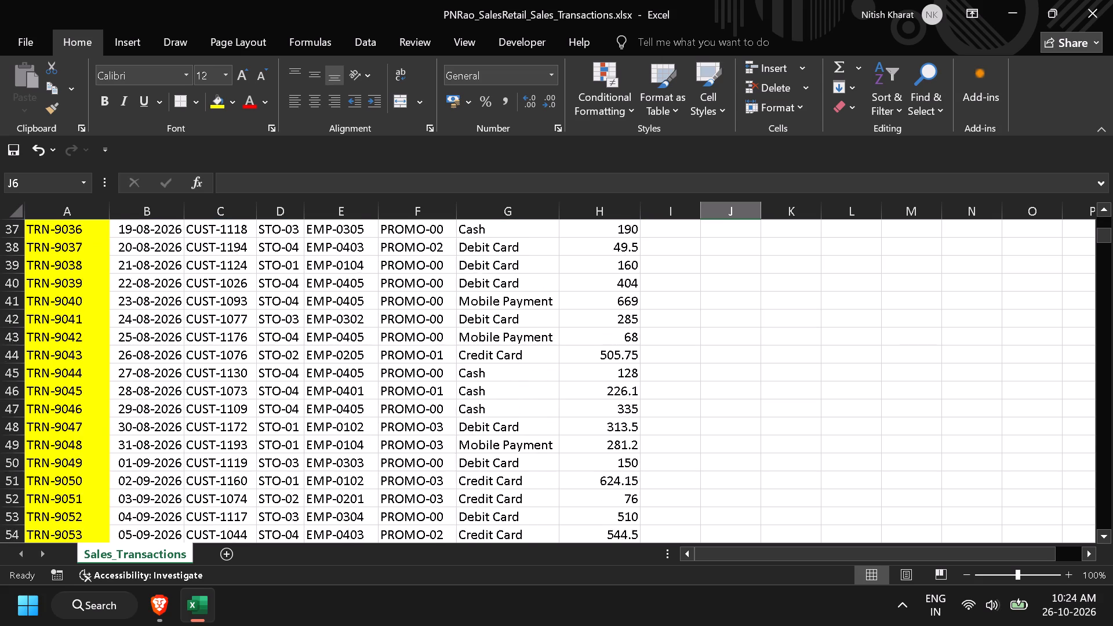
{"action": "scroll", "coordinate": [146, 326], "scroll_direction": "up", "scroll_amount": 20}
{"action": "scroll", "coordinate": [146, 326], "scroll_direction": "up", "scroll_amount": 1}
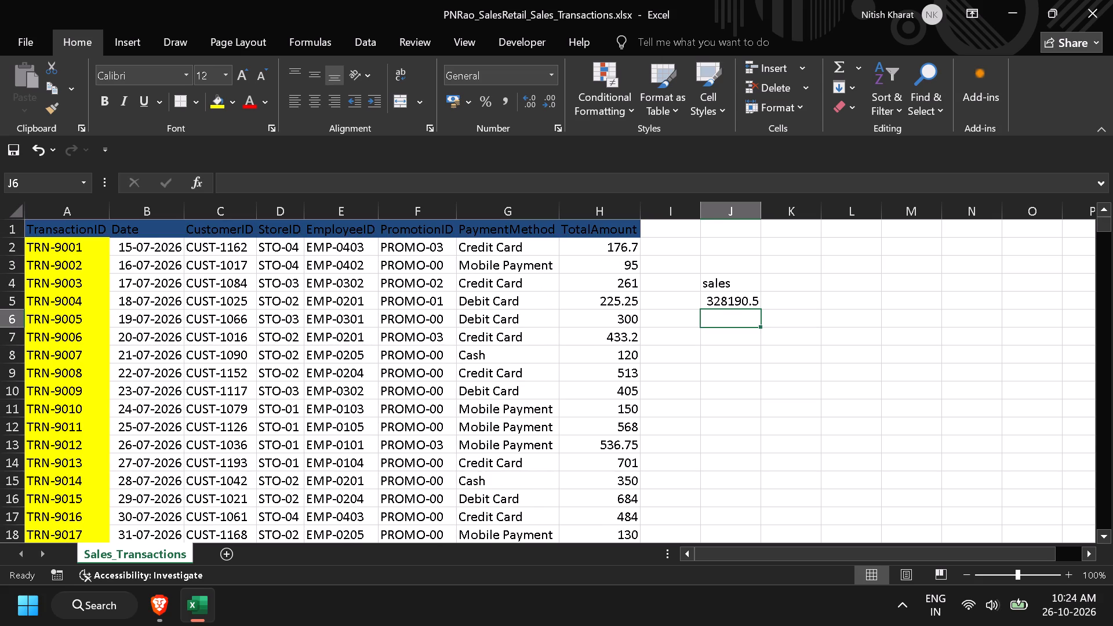
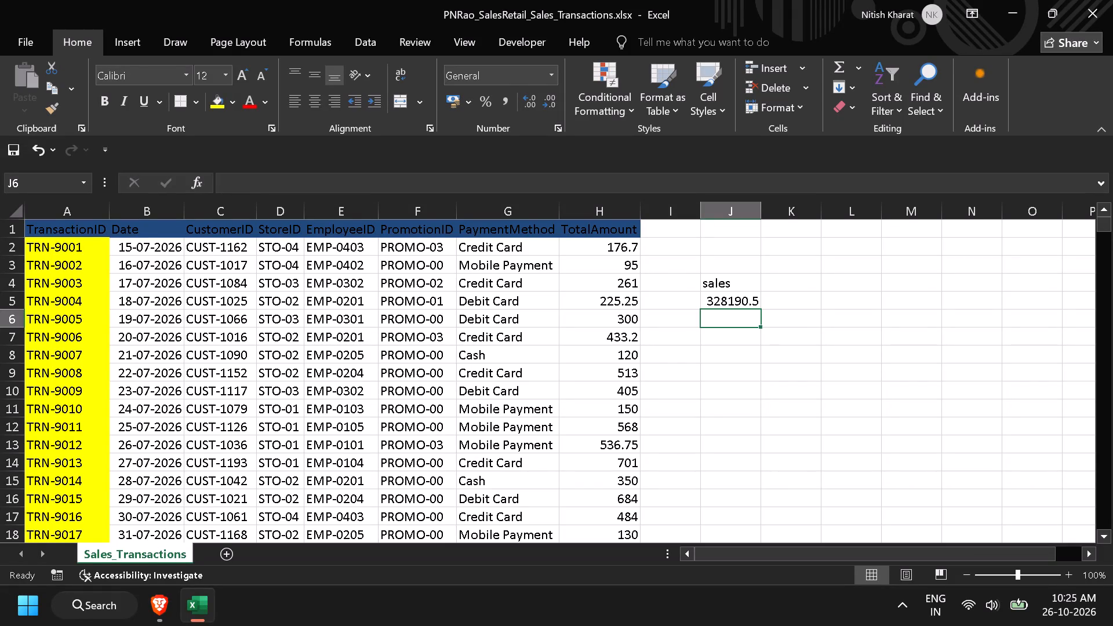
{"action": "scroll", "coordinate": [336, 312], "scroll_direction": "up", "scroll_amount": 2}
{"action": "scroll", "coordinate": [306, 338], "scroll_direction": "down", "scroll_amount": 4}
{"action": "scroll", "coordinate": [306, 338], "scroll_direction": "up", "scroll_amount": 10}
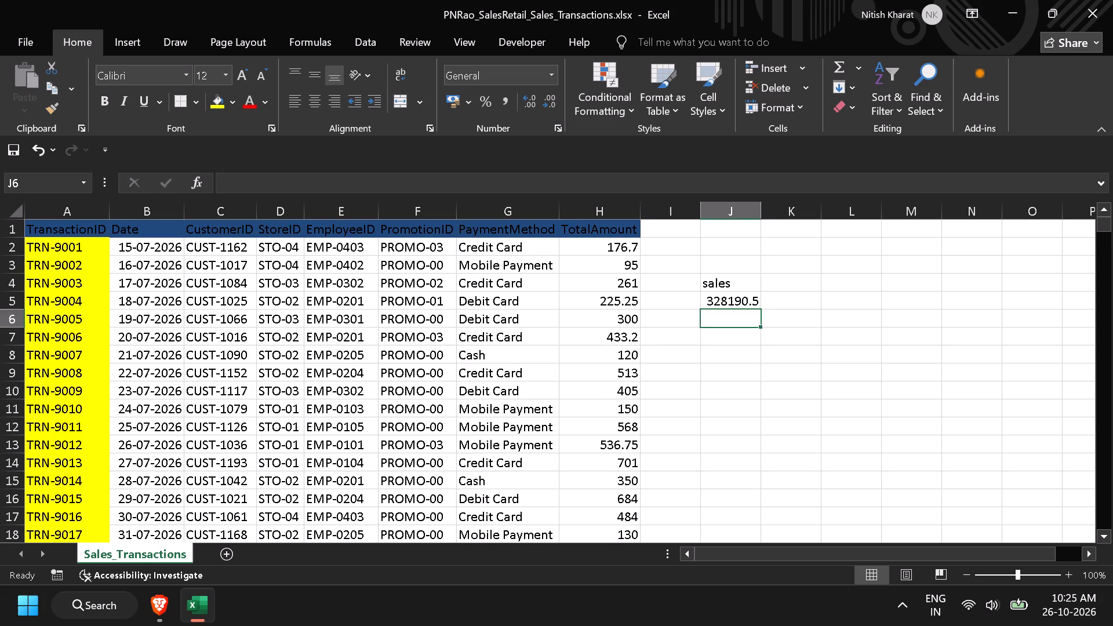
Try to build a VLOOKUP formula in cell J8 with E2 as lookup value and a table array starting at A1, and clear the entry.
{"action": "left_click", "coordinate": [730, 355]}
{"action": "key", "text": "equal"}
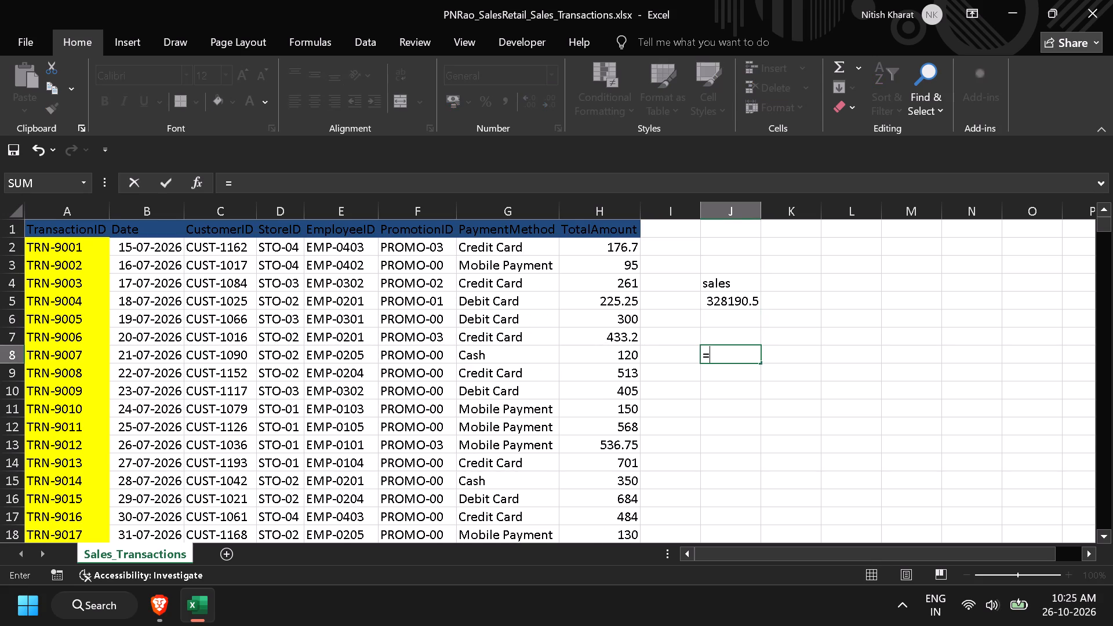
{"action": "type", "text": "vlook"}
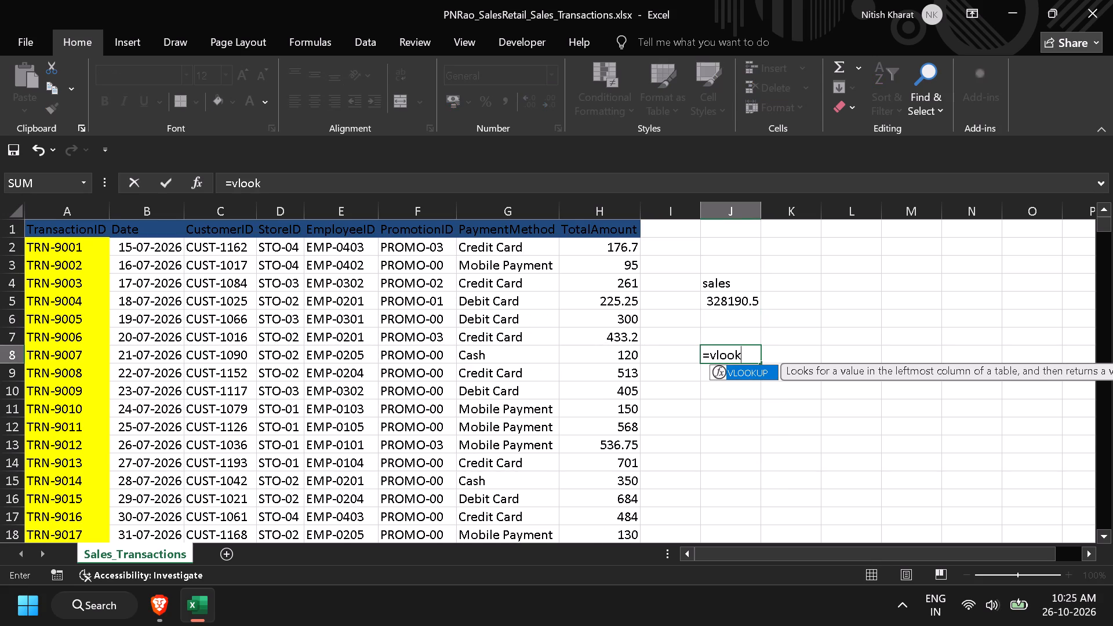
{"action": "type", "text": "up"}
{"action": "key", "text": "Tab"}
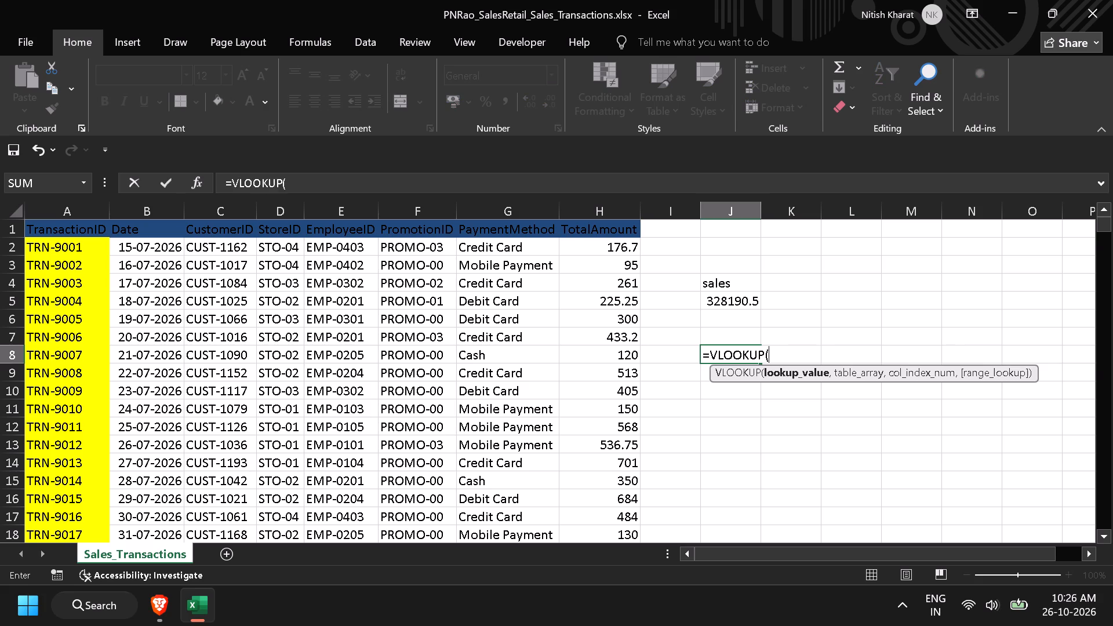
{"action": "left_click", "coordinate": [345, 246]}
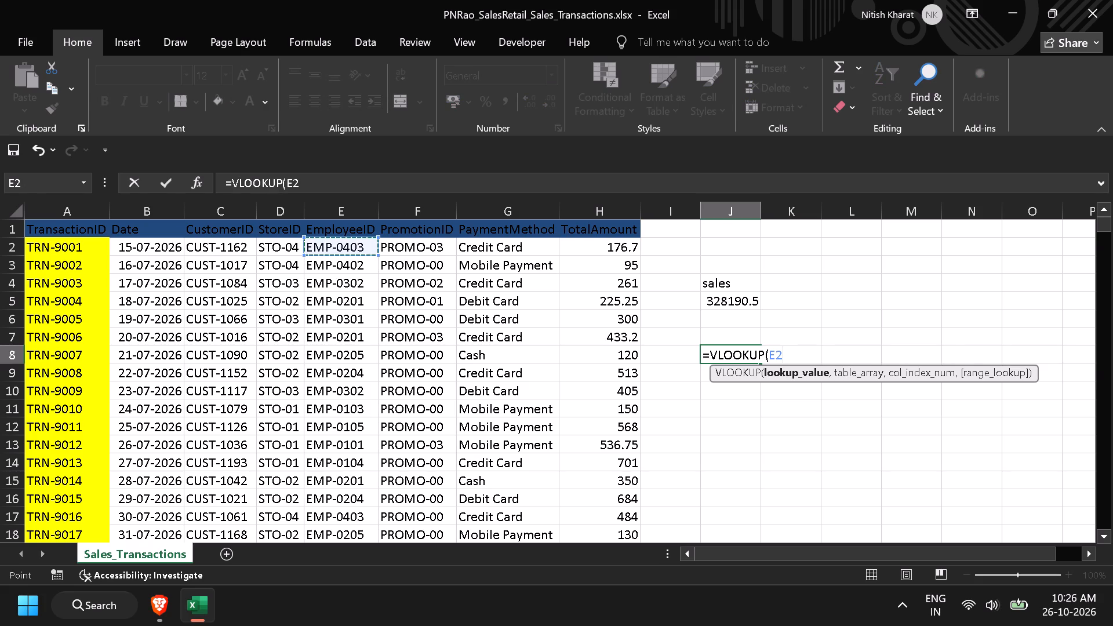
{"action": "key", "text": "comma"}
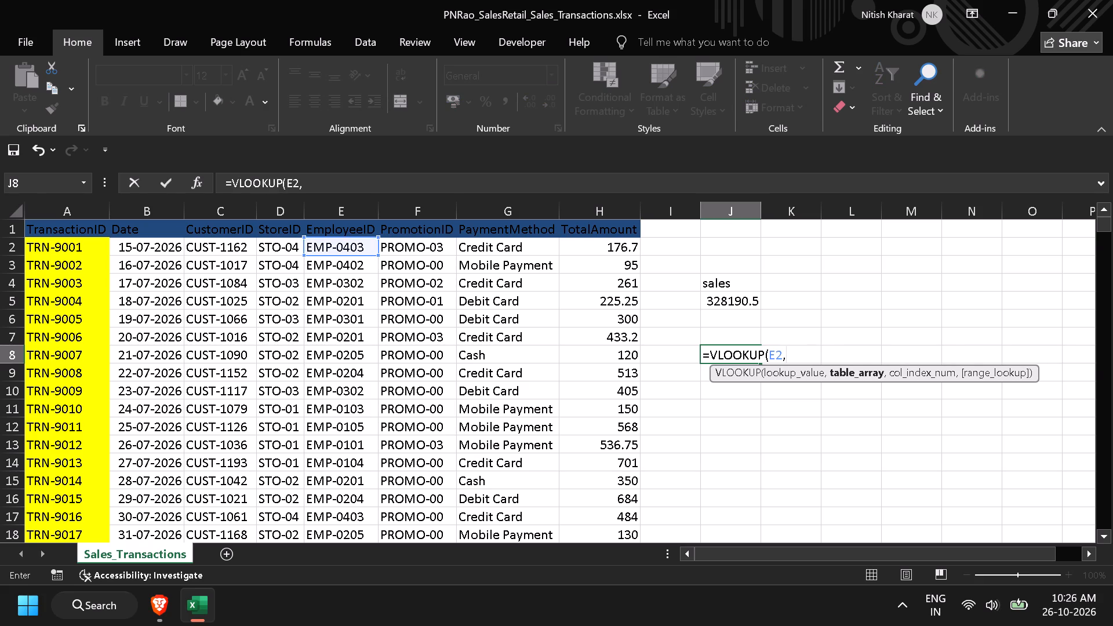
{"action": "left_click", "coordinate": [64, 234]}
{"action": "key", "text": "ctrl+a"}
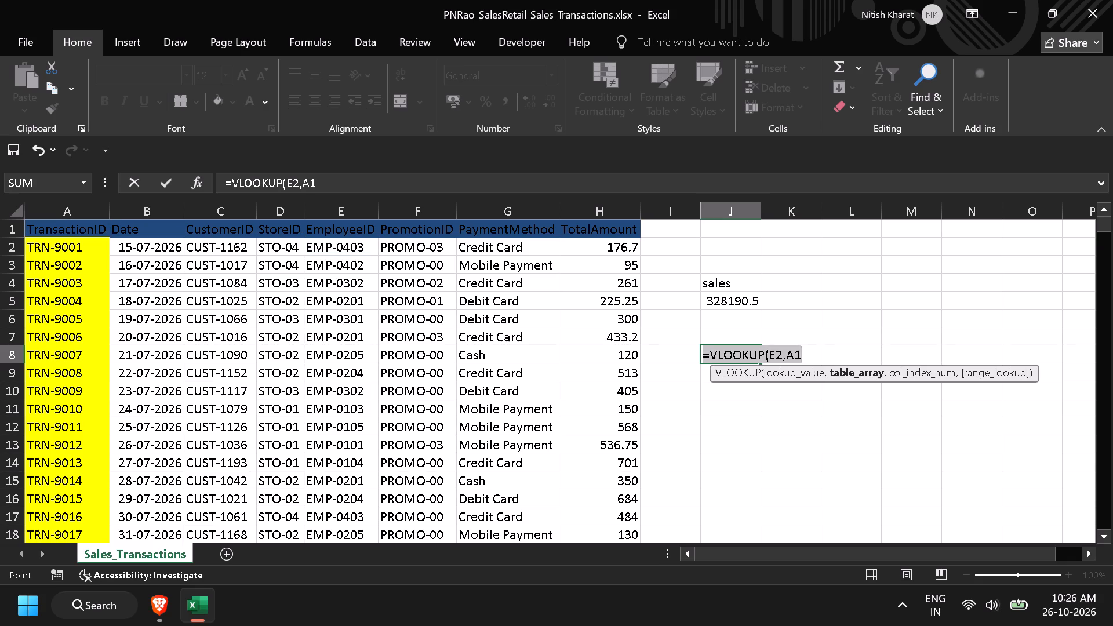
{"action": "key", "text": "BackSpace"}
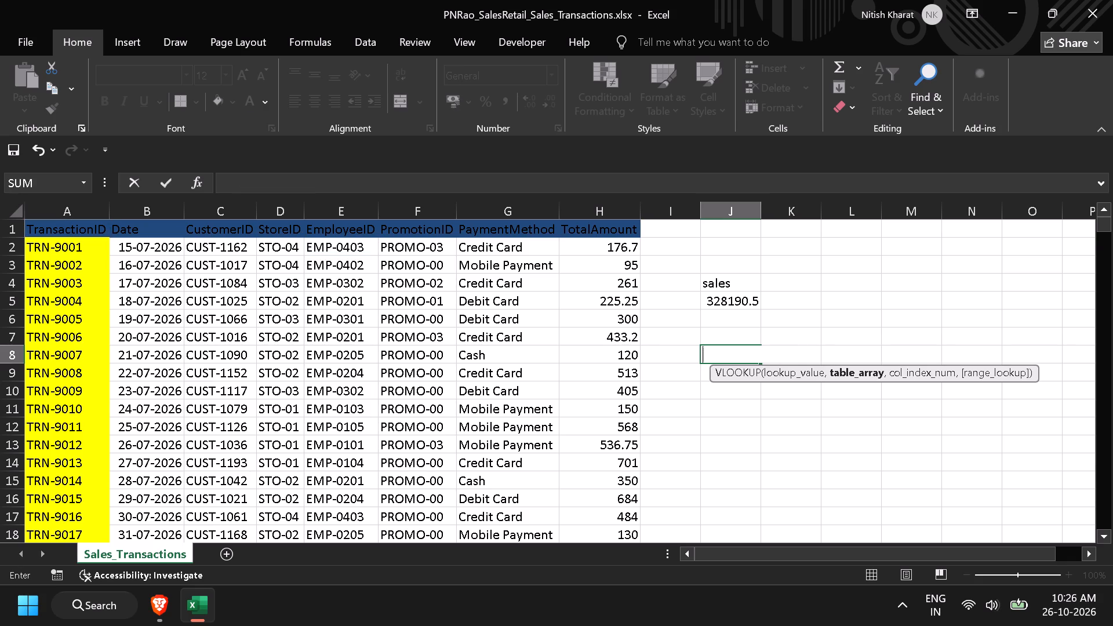
Select the whole transactions table from the TransactionID header cell and look over the extent of its rows.
{"action": "left_click", "coordinate": [64, 234]}
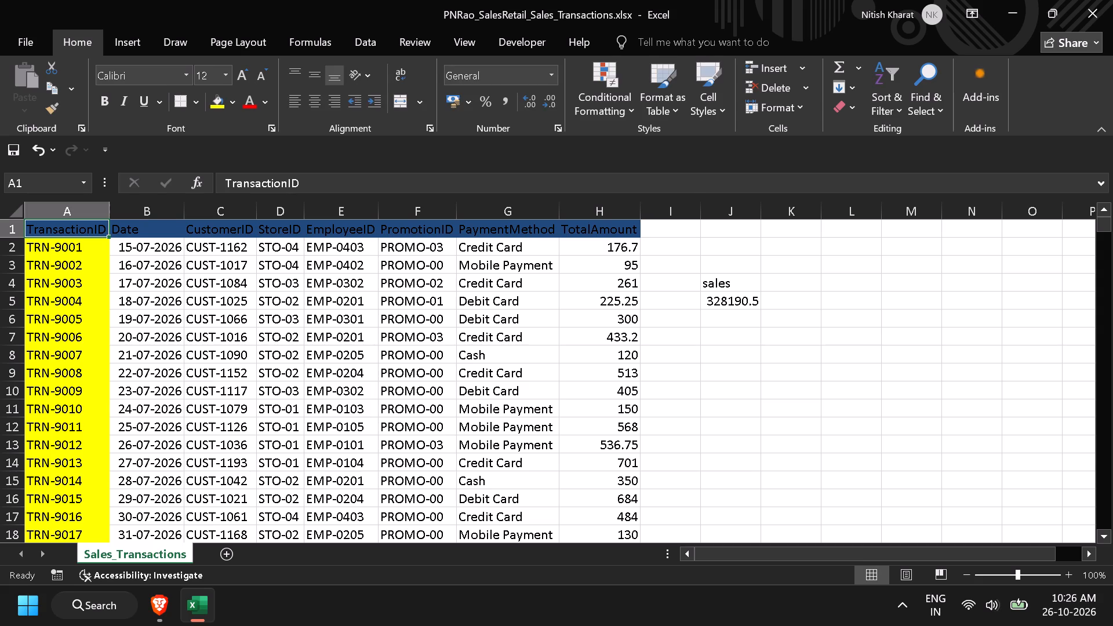
{"action": "key", "text": "shift+a"}
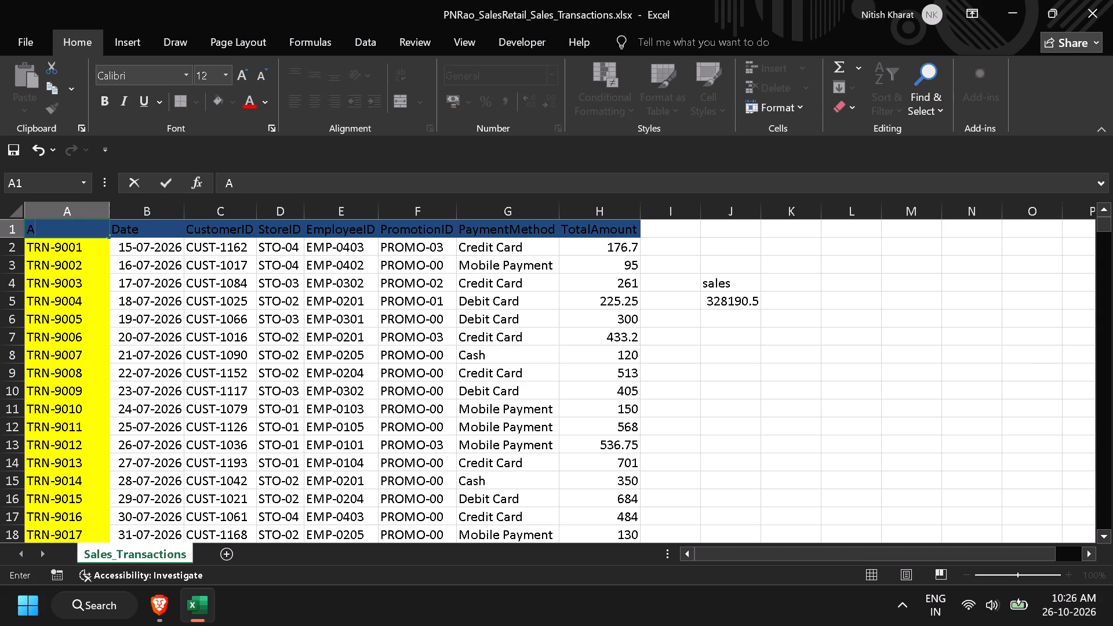
{"action": "key", "text": "Escape"}
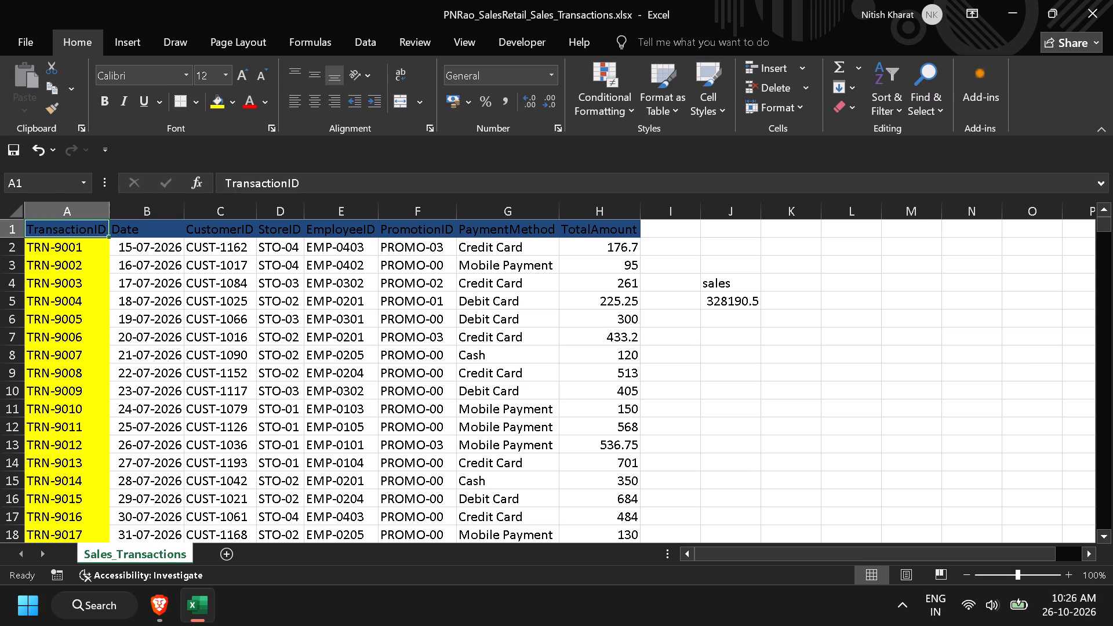
{"action": "key", "text": "ctrl+a"}
{"action": "scroll", "coordinate": [705, 343], "scroll_direction": "up", "scroll_amount": 7}
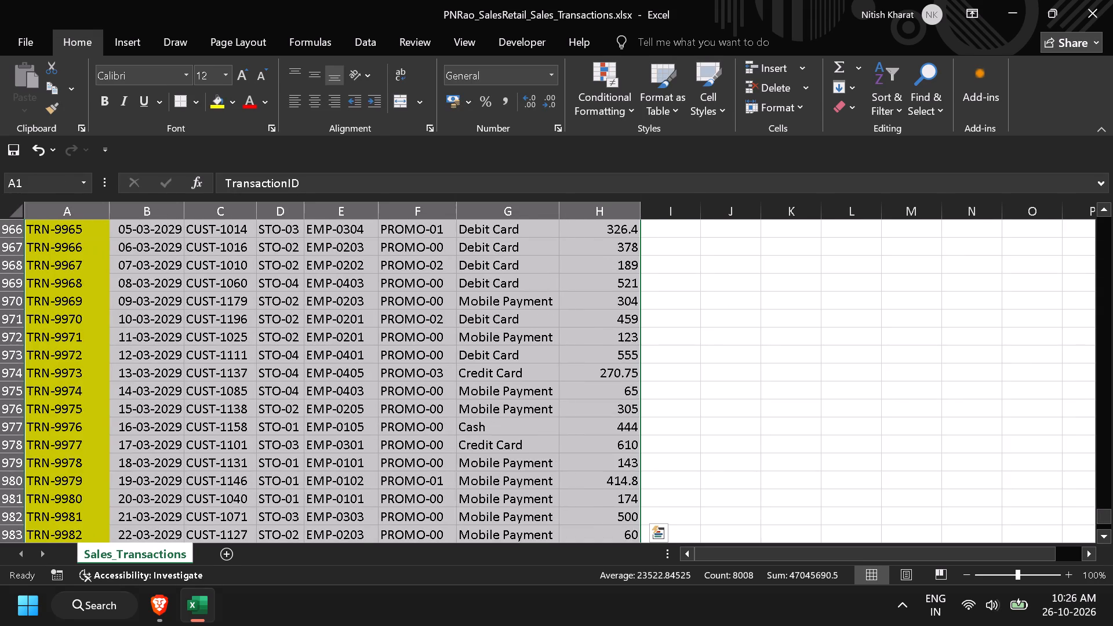
{"action": "scroll", "coordinate": [705, 343], "scroll_direction": "up", "scroll_amount": 13}
{"action": "left_click_drag", "start_coordinate": [1109, 504], "coordinate": [1104, 209]}
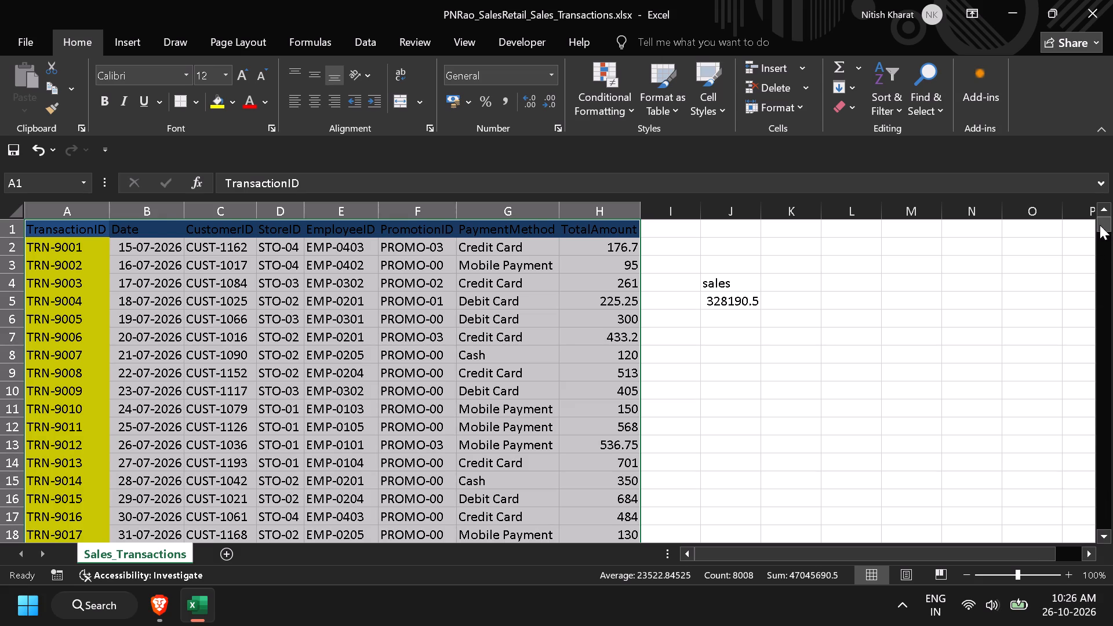
{"action": "left_click_drag", "start_coordinate": [1105, 228], "coordinate": [1109, 275]}
{"action": "left_click_drag", "start_coordinate": [1112, 275], "coordinate": [1112, 209]}
{"action": "left_click_drag", "start_coordinate": [1106, 260], "coordinate": [1106, 250]}
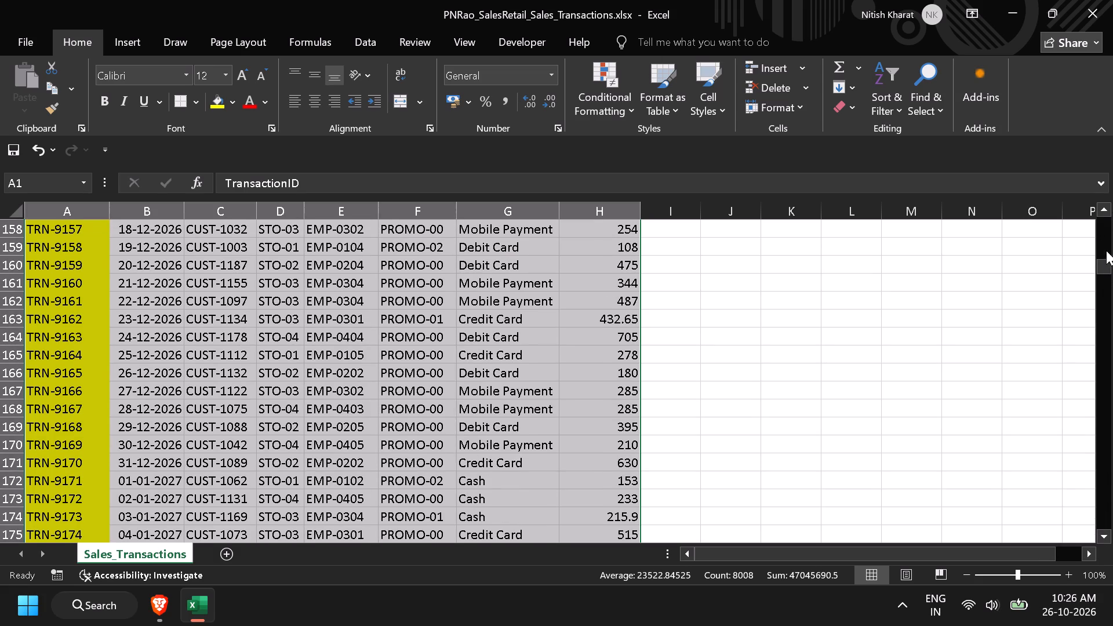
{"action": "left_click_drag", "start_coordinate": [1106, 250], "coordinate": [1108, 203]}
{"action": "scroll", "coordinate": [965, 271], "scroll_direction": "up", "scroll_amount": 20}
{"action": "scroll", "coordinate": [965, 271], "scroll_direction": "up", "scroll_amount": 5}
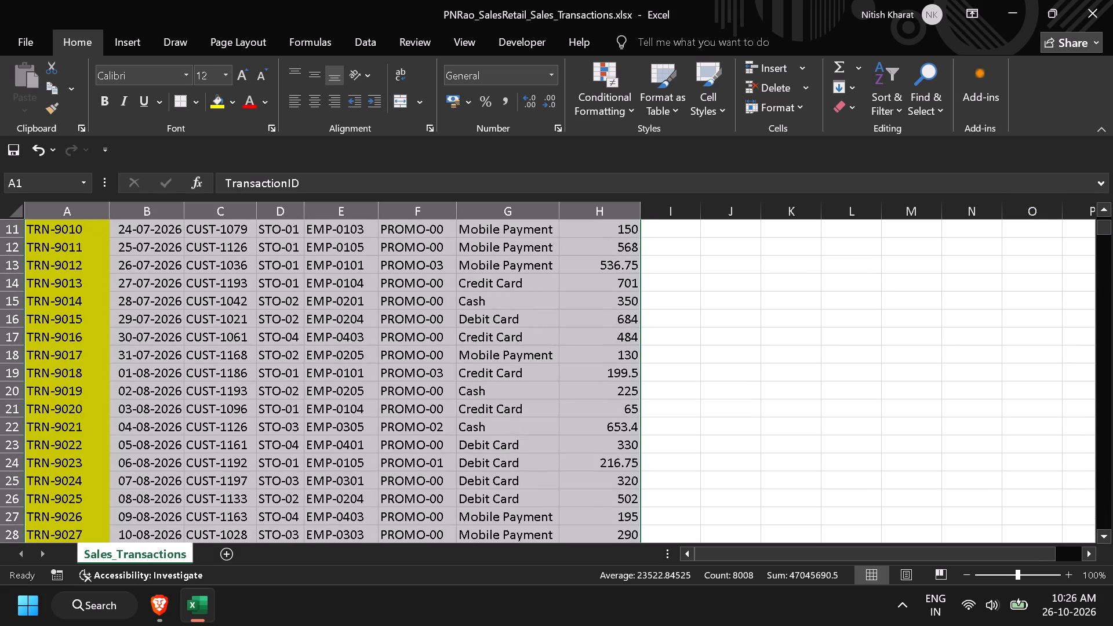
{"action": "scroll", "coordinate": [965, 271], "scroll_direction": "up", "scroll_amount": 12}
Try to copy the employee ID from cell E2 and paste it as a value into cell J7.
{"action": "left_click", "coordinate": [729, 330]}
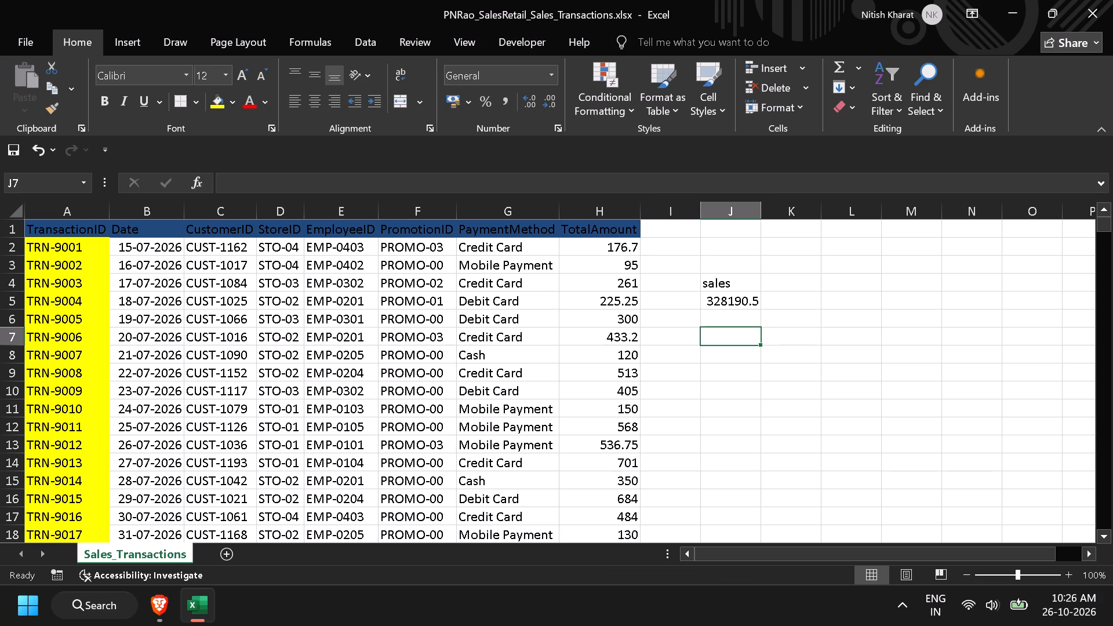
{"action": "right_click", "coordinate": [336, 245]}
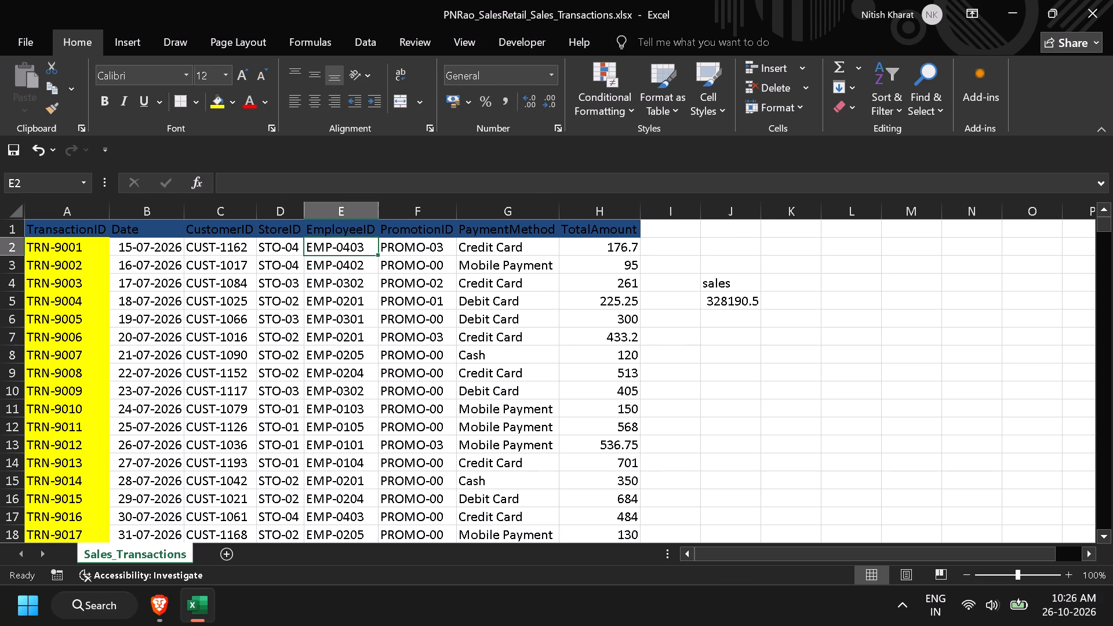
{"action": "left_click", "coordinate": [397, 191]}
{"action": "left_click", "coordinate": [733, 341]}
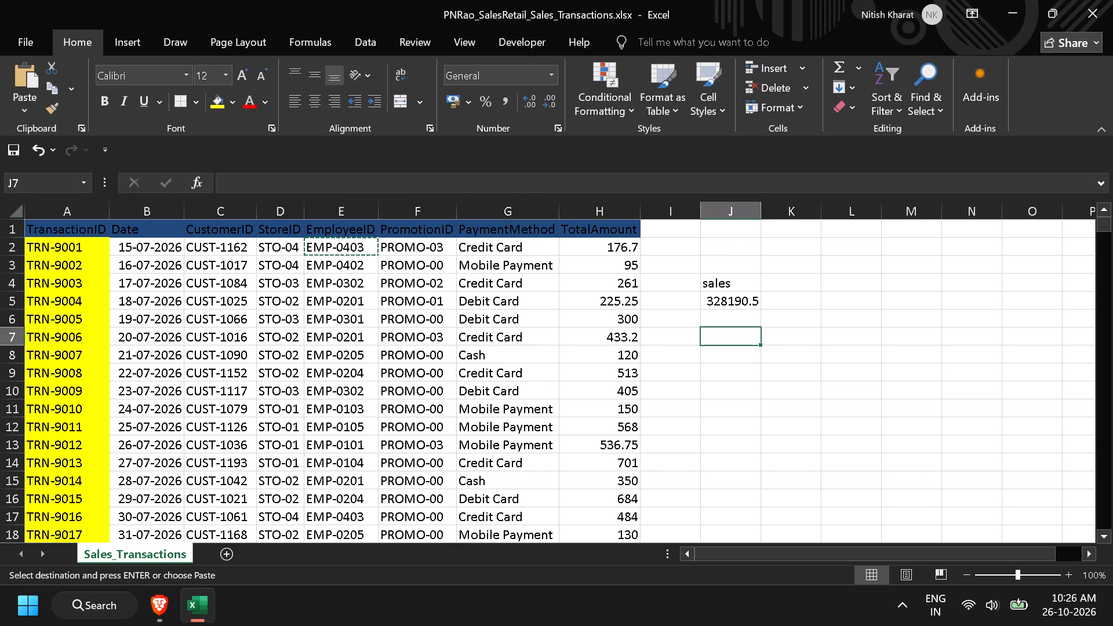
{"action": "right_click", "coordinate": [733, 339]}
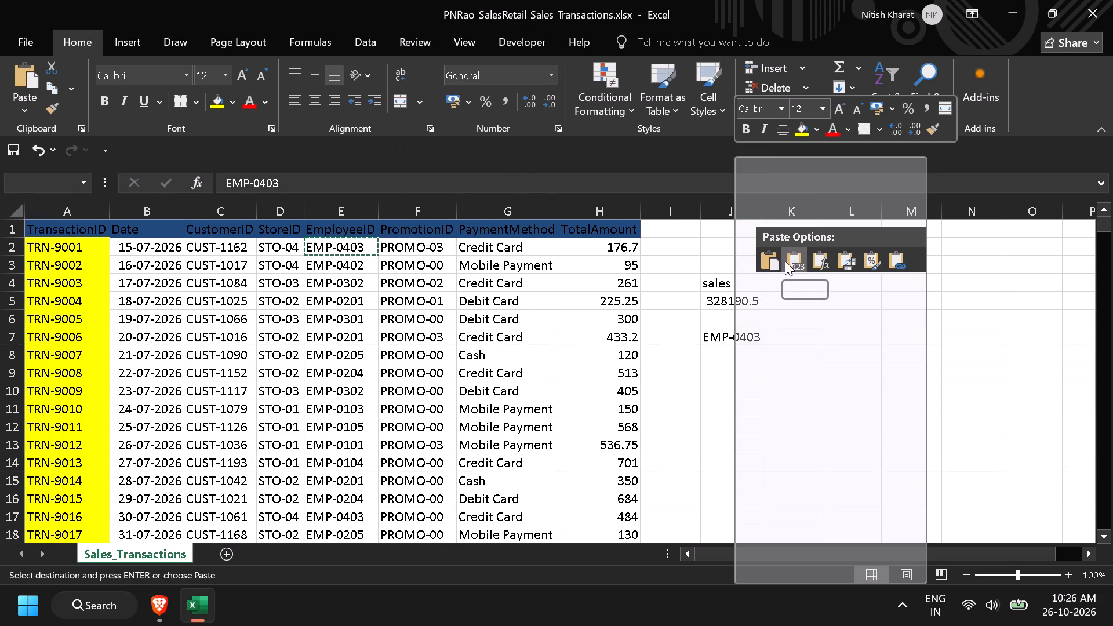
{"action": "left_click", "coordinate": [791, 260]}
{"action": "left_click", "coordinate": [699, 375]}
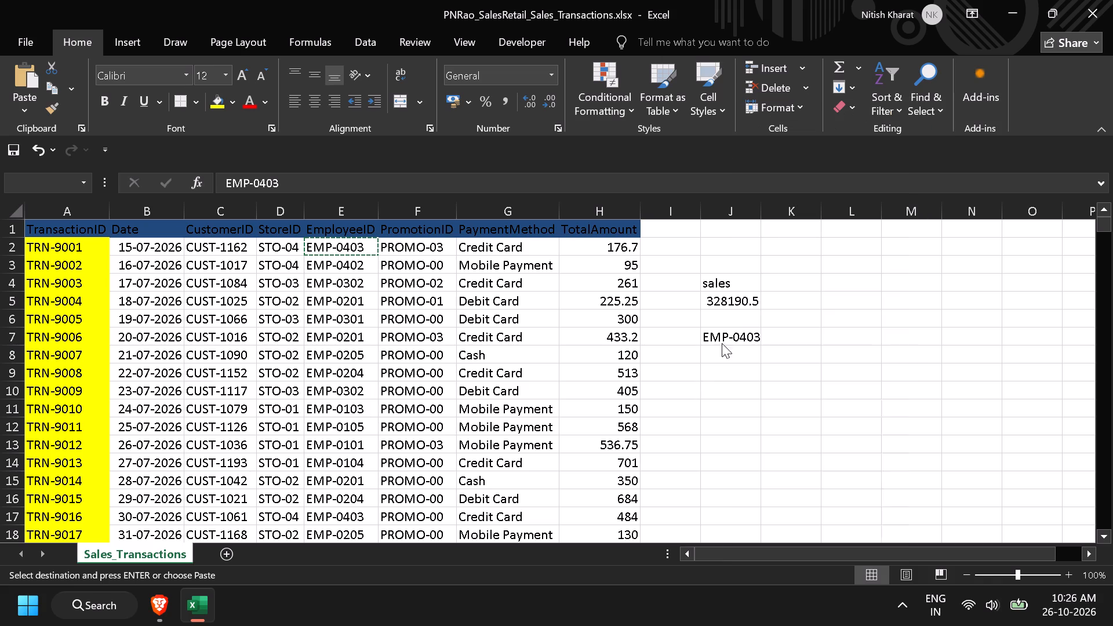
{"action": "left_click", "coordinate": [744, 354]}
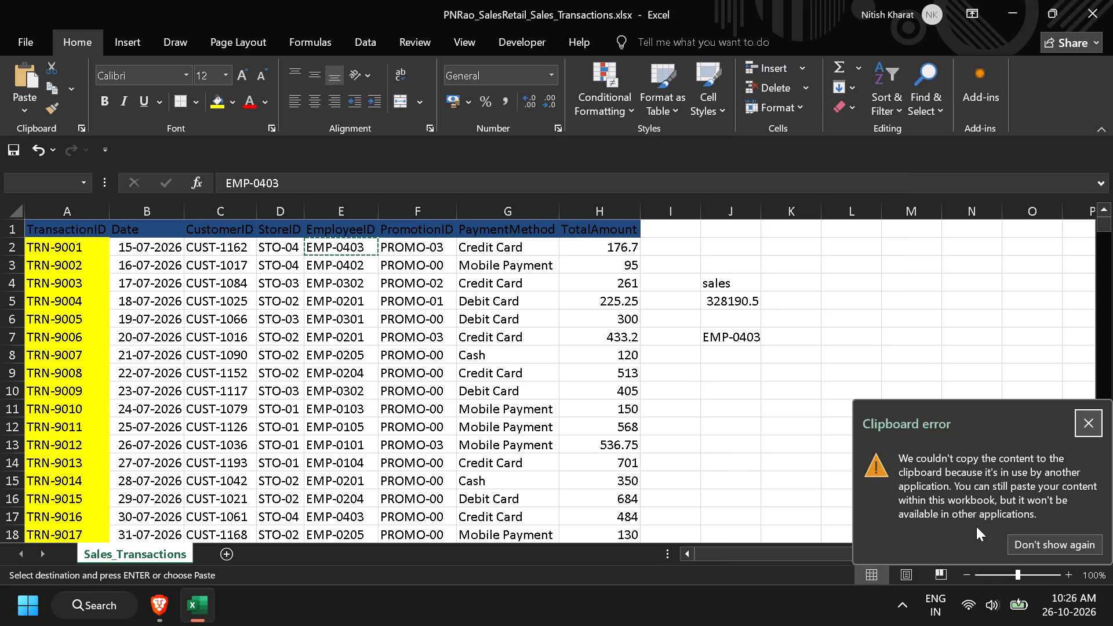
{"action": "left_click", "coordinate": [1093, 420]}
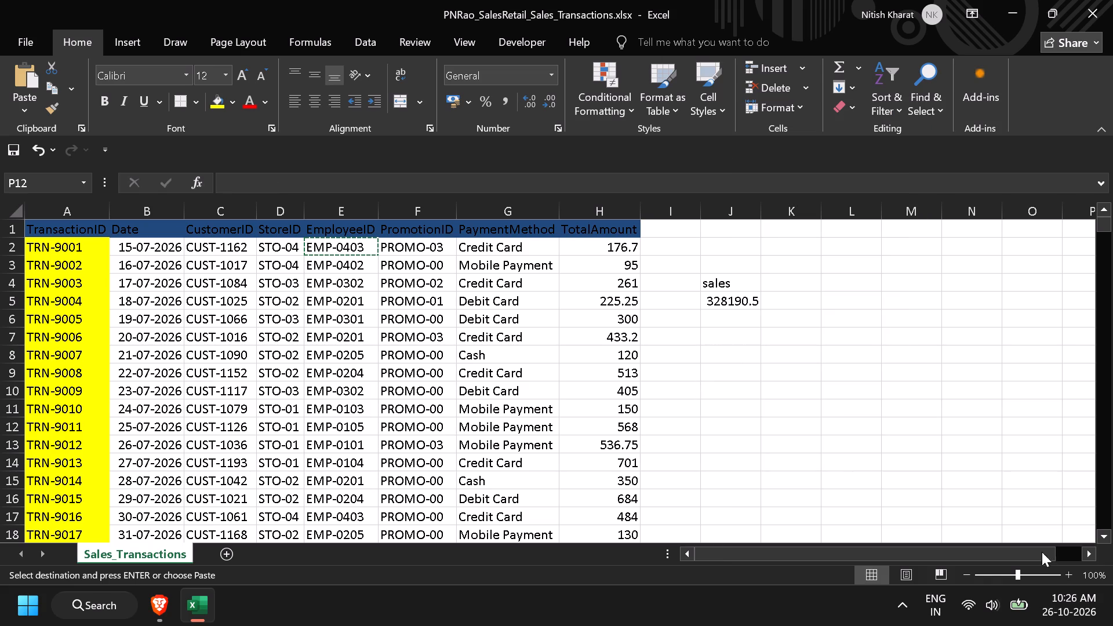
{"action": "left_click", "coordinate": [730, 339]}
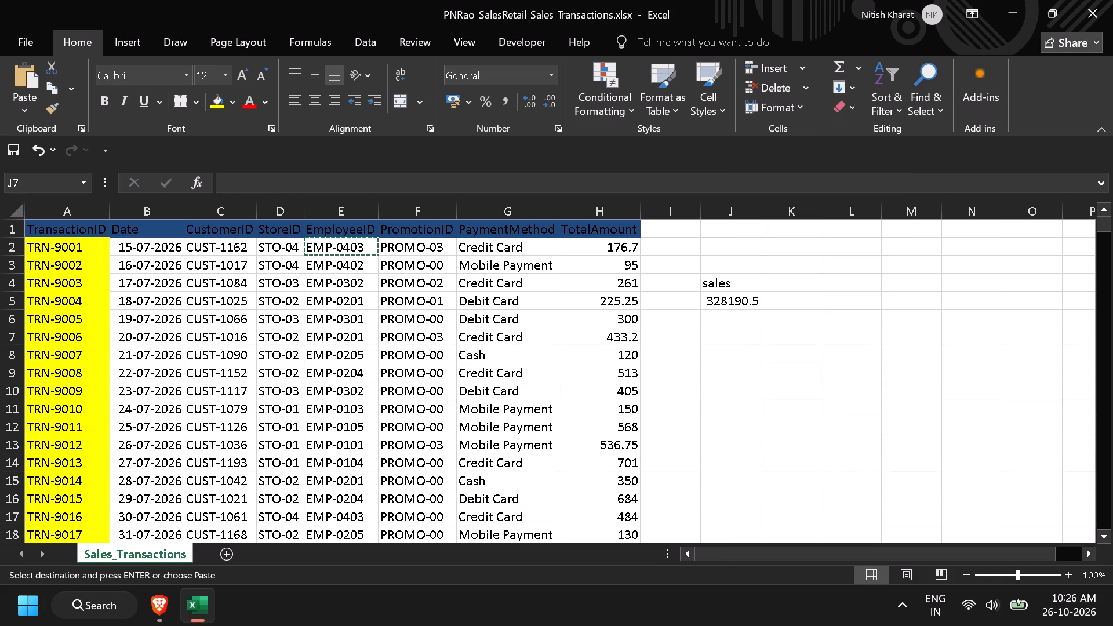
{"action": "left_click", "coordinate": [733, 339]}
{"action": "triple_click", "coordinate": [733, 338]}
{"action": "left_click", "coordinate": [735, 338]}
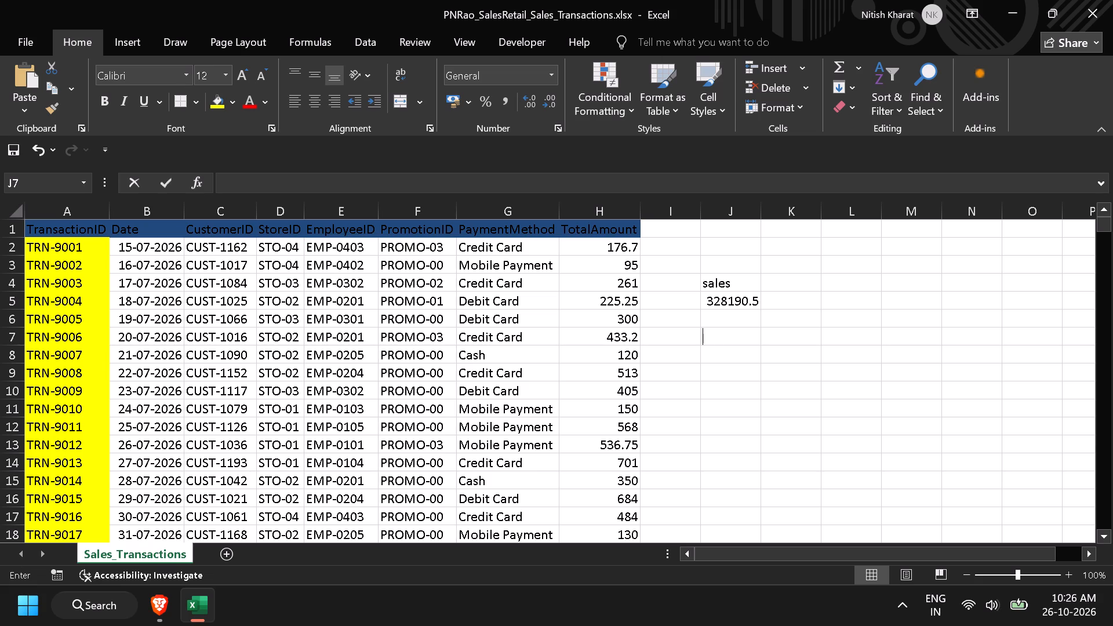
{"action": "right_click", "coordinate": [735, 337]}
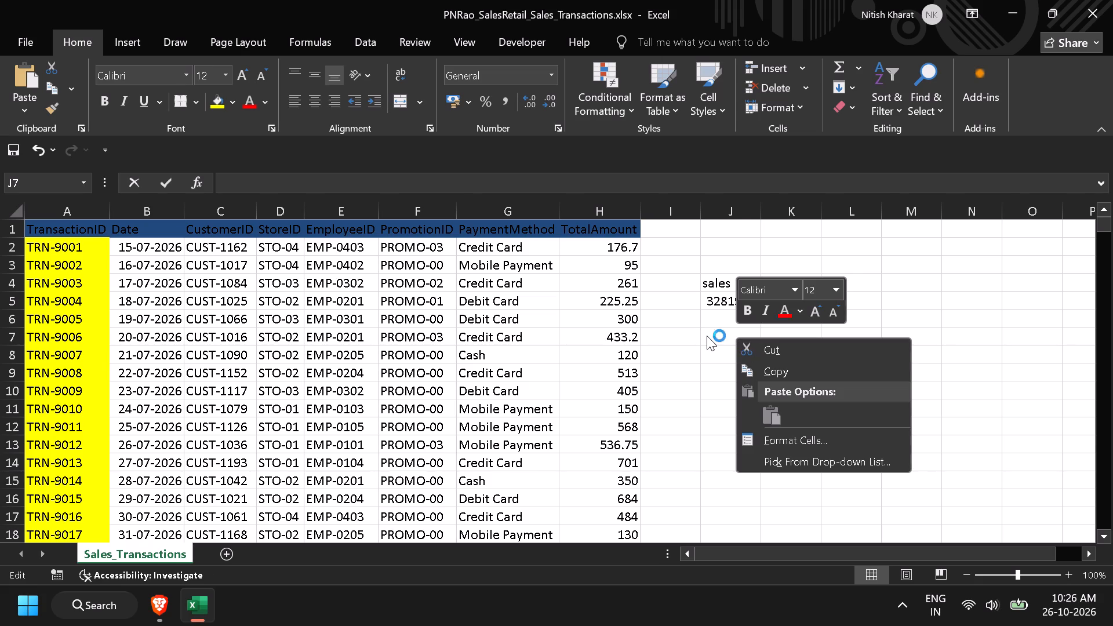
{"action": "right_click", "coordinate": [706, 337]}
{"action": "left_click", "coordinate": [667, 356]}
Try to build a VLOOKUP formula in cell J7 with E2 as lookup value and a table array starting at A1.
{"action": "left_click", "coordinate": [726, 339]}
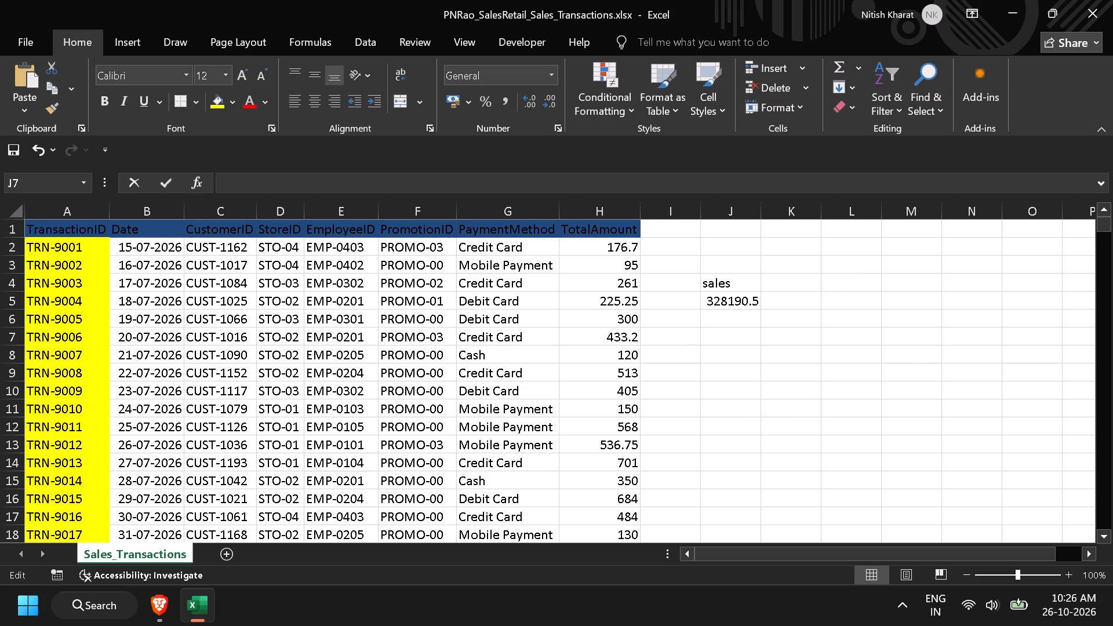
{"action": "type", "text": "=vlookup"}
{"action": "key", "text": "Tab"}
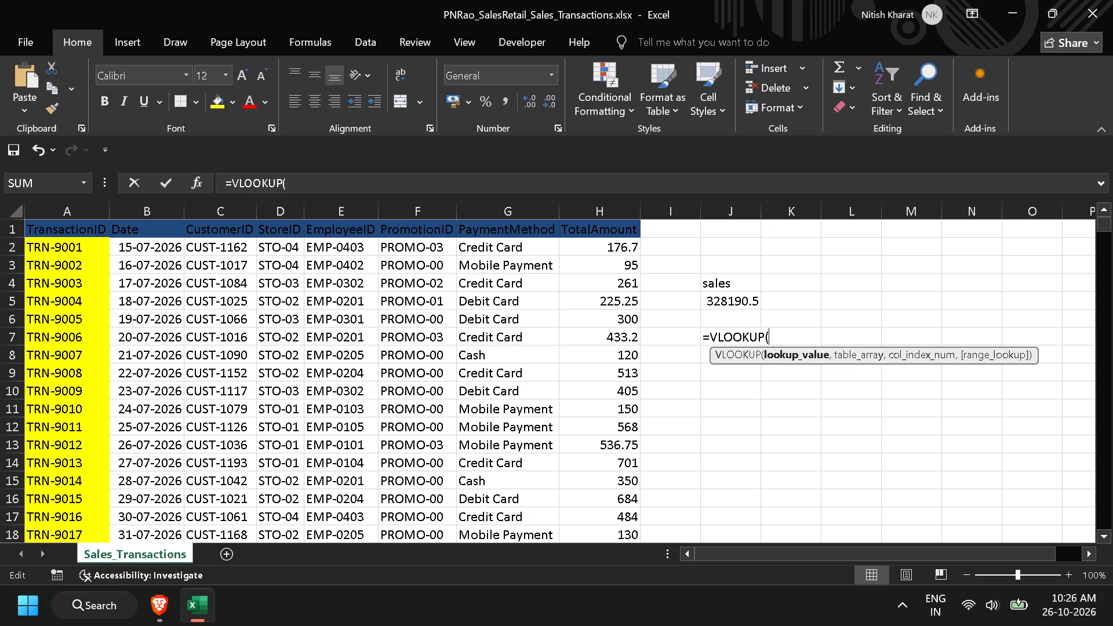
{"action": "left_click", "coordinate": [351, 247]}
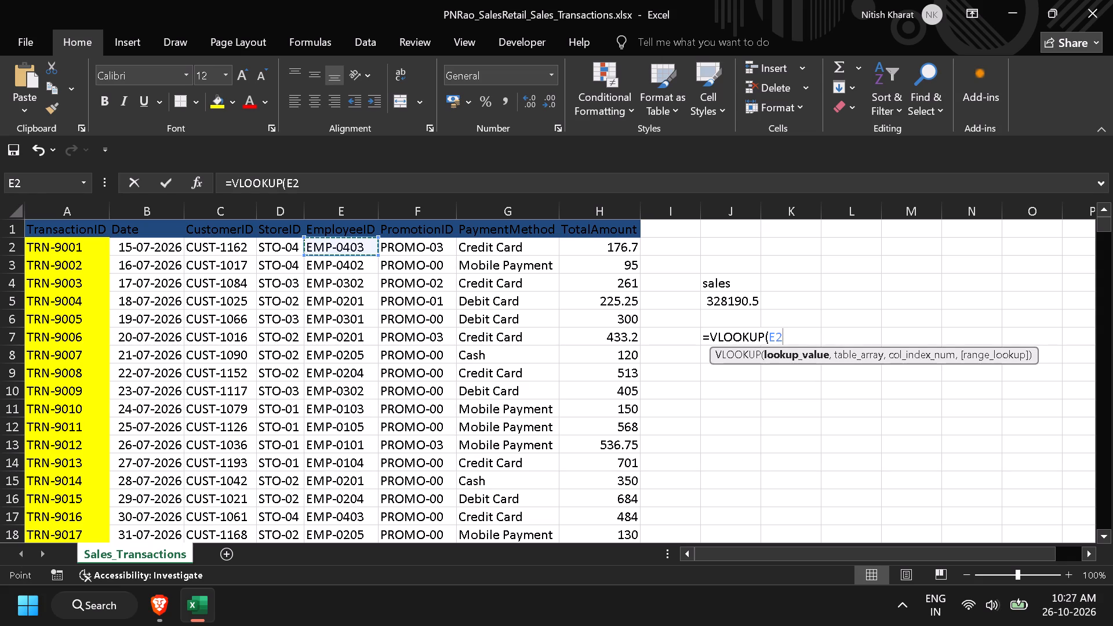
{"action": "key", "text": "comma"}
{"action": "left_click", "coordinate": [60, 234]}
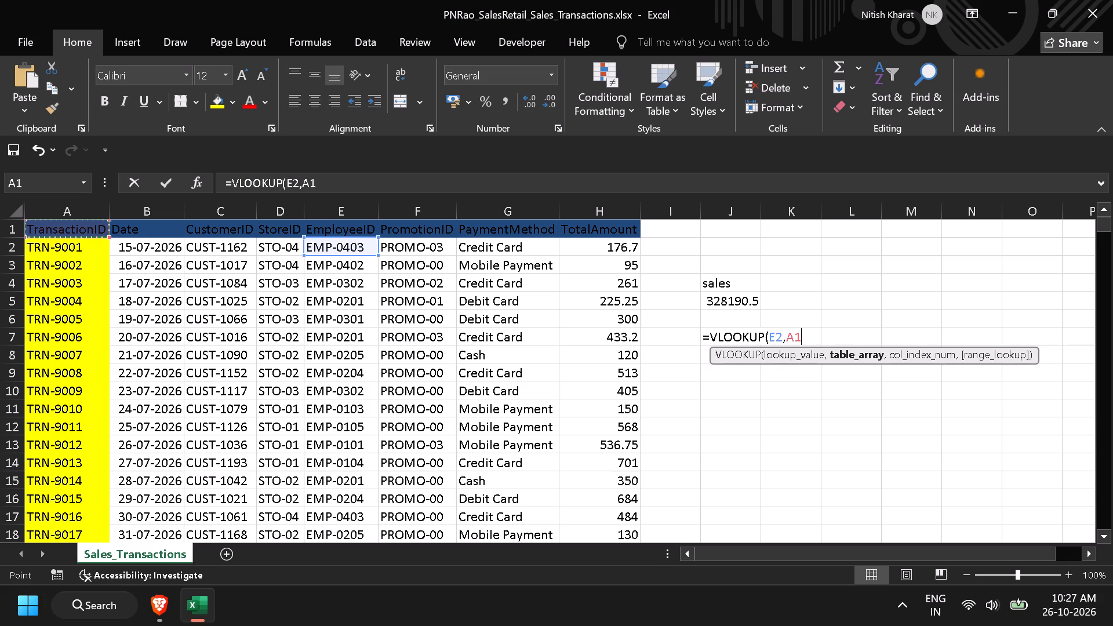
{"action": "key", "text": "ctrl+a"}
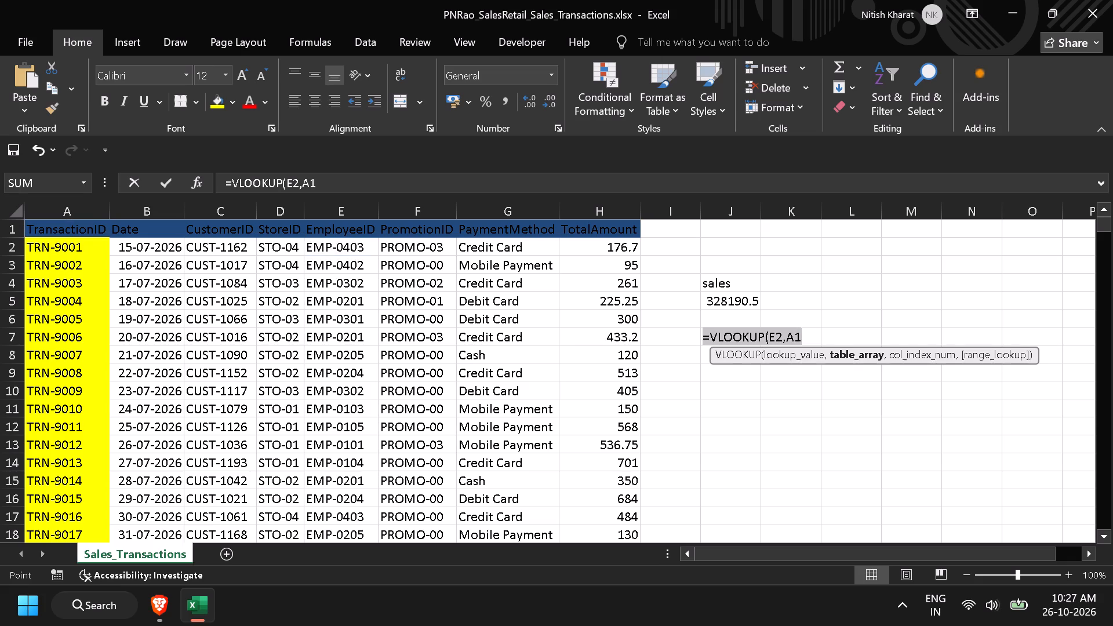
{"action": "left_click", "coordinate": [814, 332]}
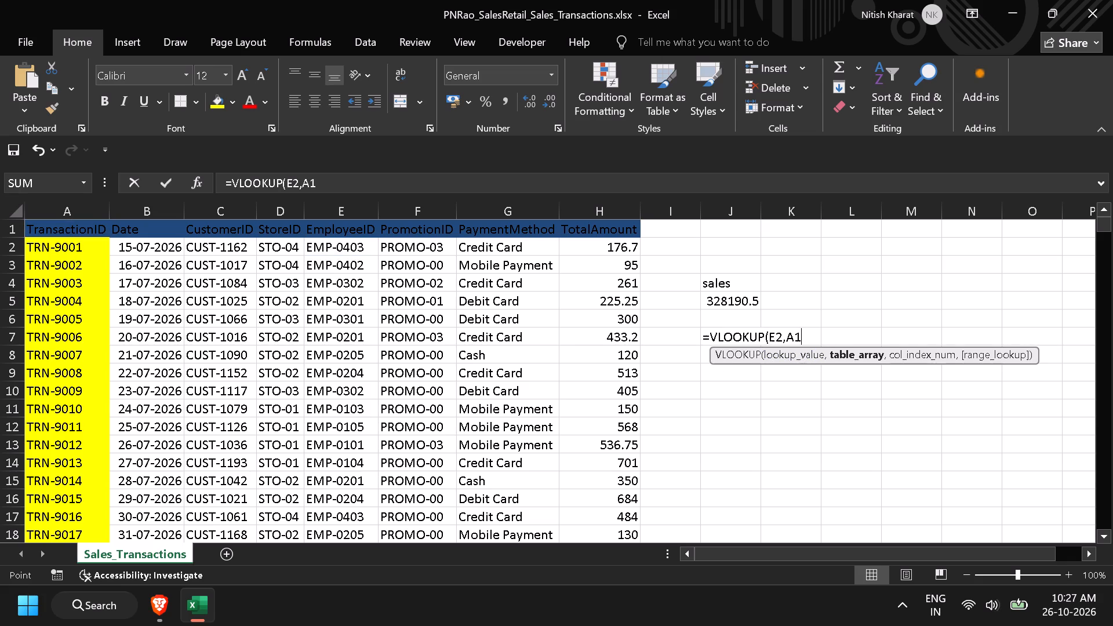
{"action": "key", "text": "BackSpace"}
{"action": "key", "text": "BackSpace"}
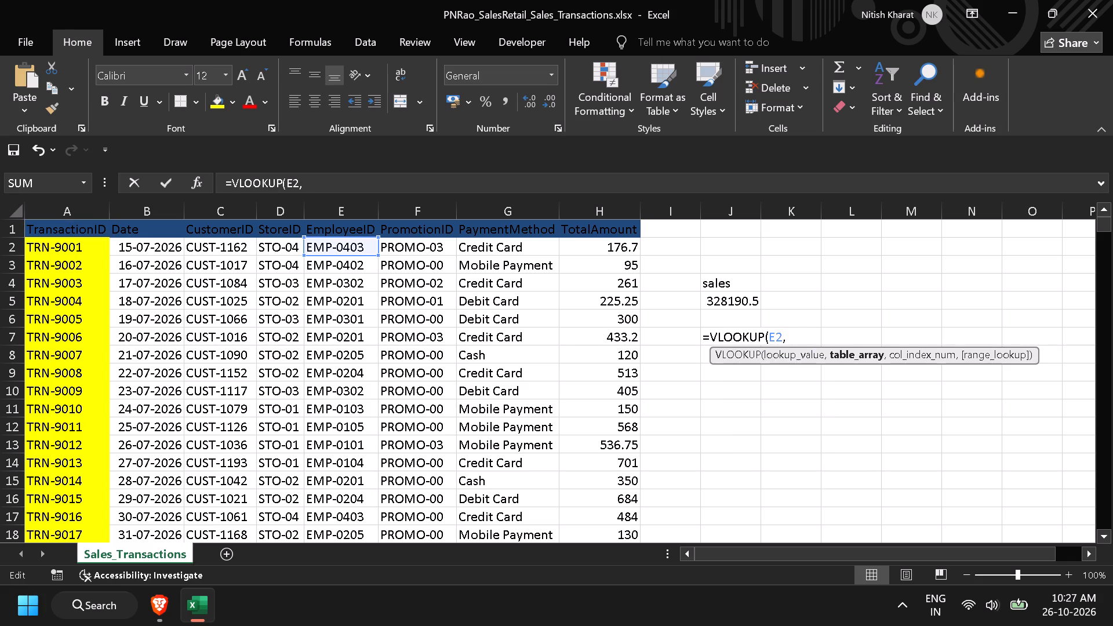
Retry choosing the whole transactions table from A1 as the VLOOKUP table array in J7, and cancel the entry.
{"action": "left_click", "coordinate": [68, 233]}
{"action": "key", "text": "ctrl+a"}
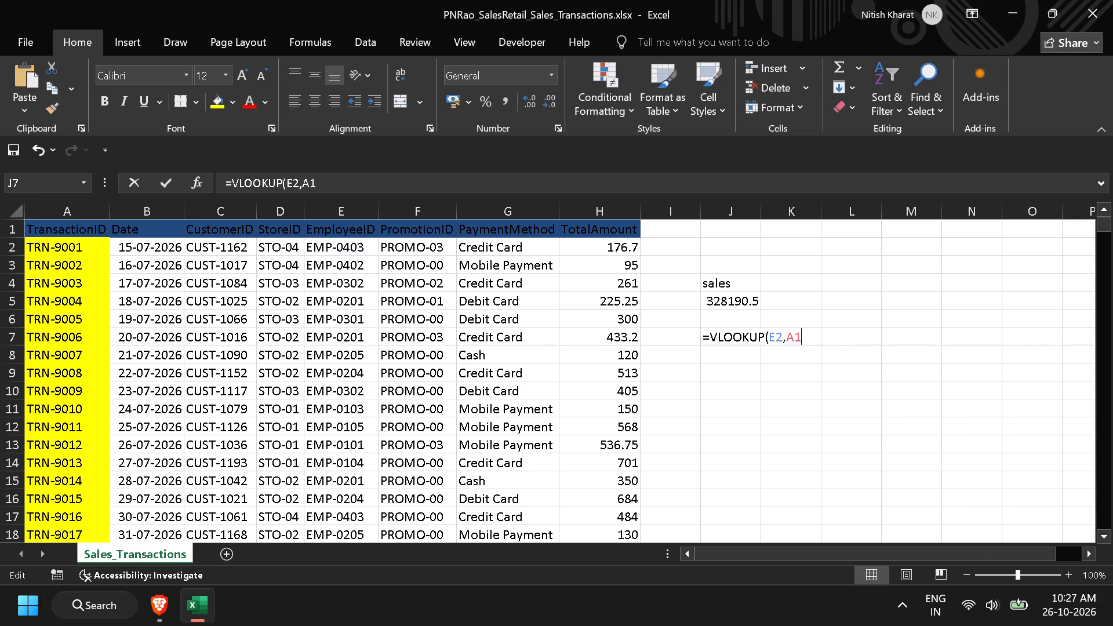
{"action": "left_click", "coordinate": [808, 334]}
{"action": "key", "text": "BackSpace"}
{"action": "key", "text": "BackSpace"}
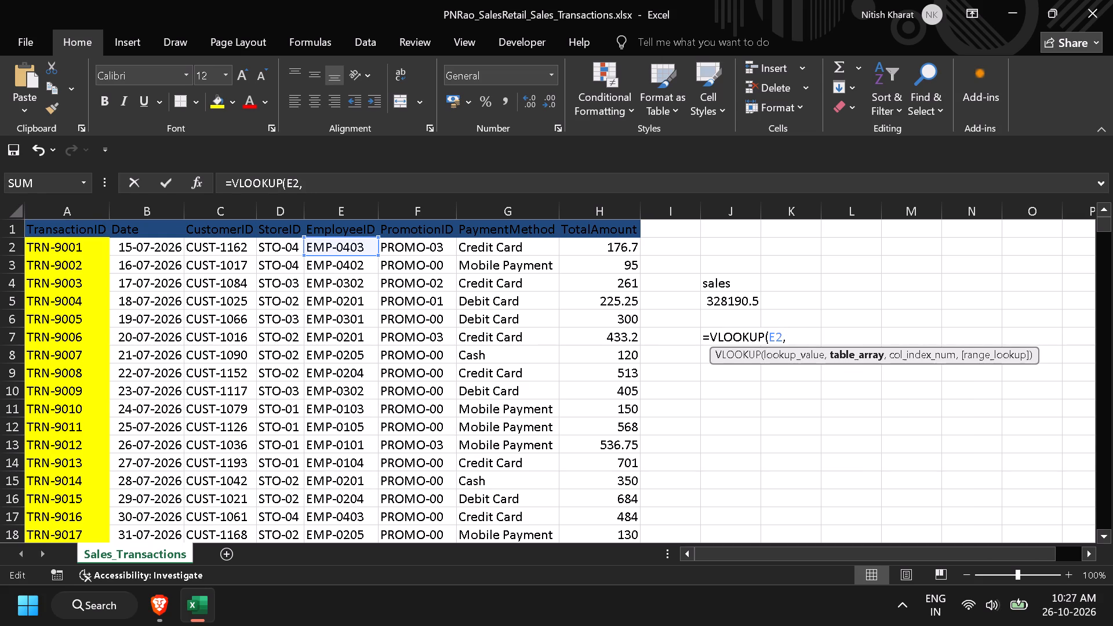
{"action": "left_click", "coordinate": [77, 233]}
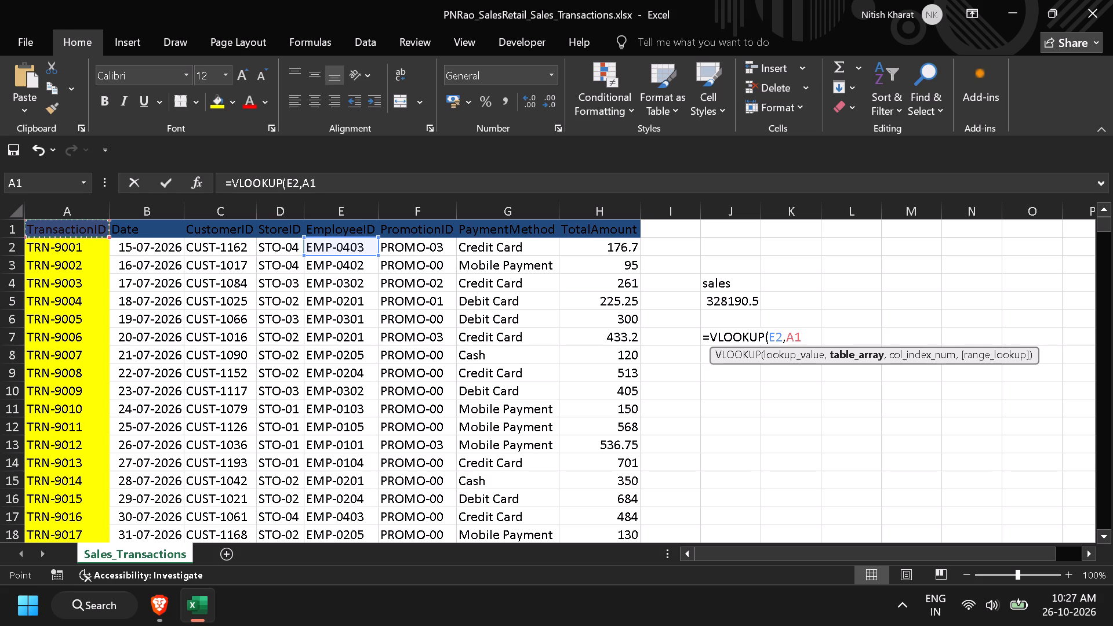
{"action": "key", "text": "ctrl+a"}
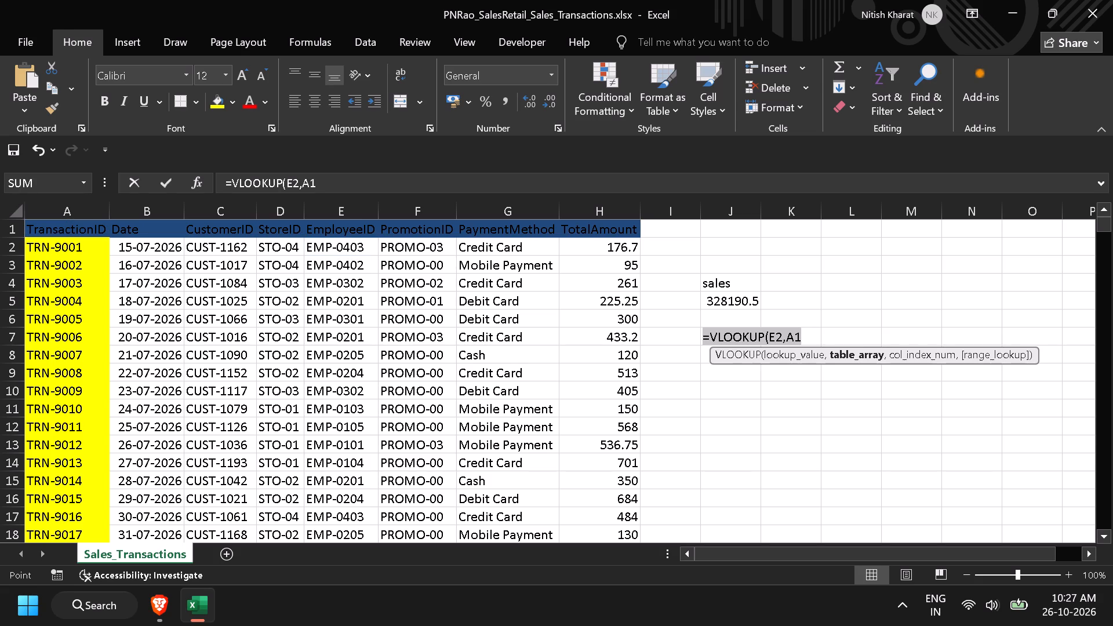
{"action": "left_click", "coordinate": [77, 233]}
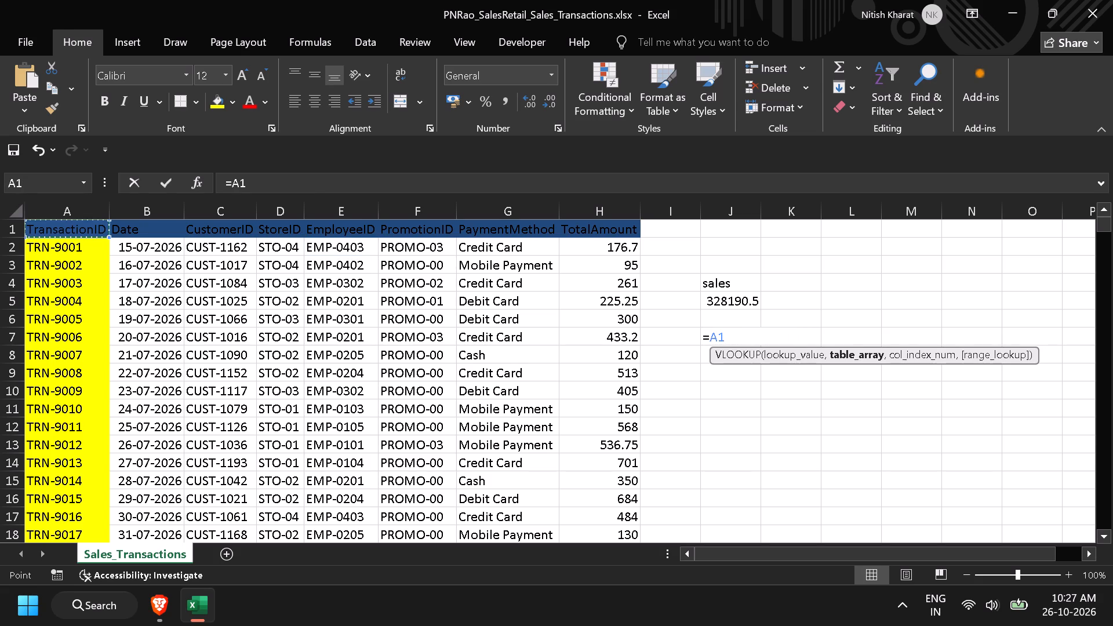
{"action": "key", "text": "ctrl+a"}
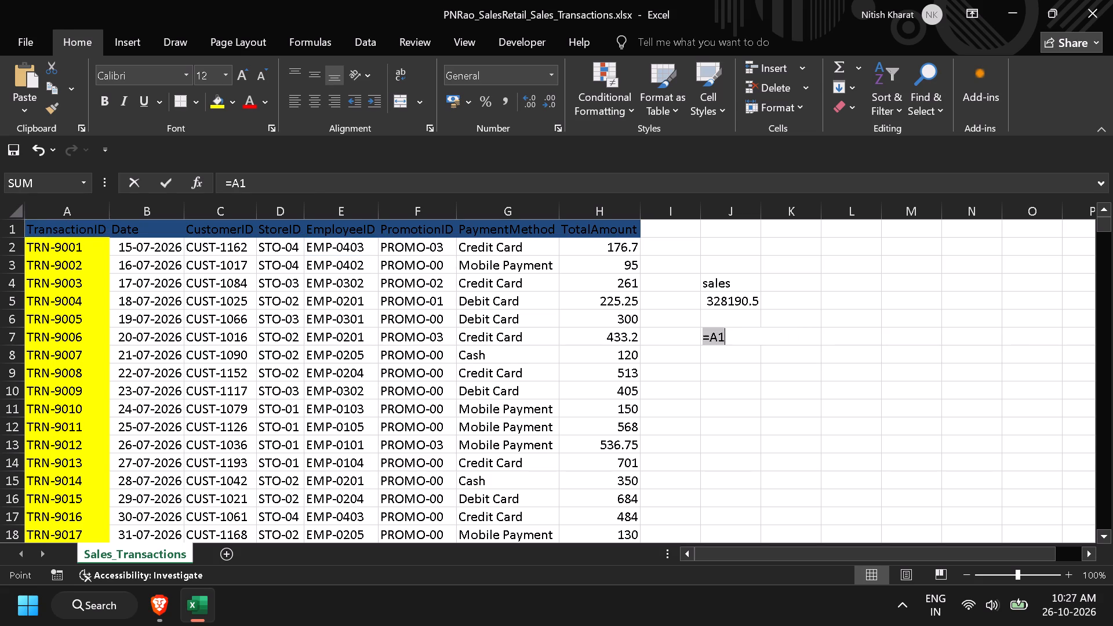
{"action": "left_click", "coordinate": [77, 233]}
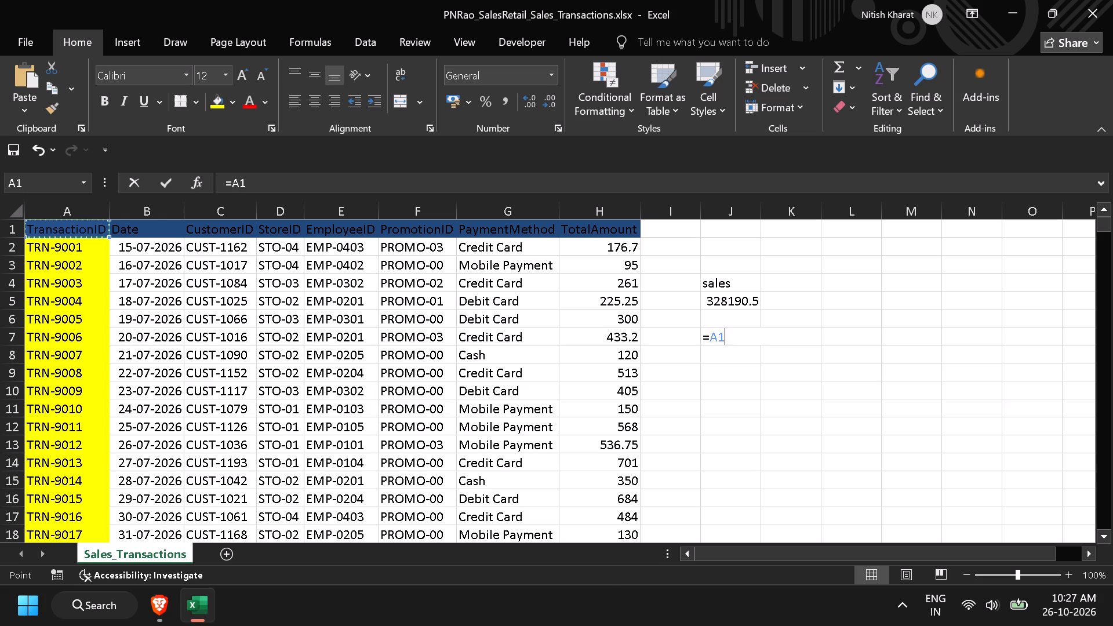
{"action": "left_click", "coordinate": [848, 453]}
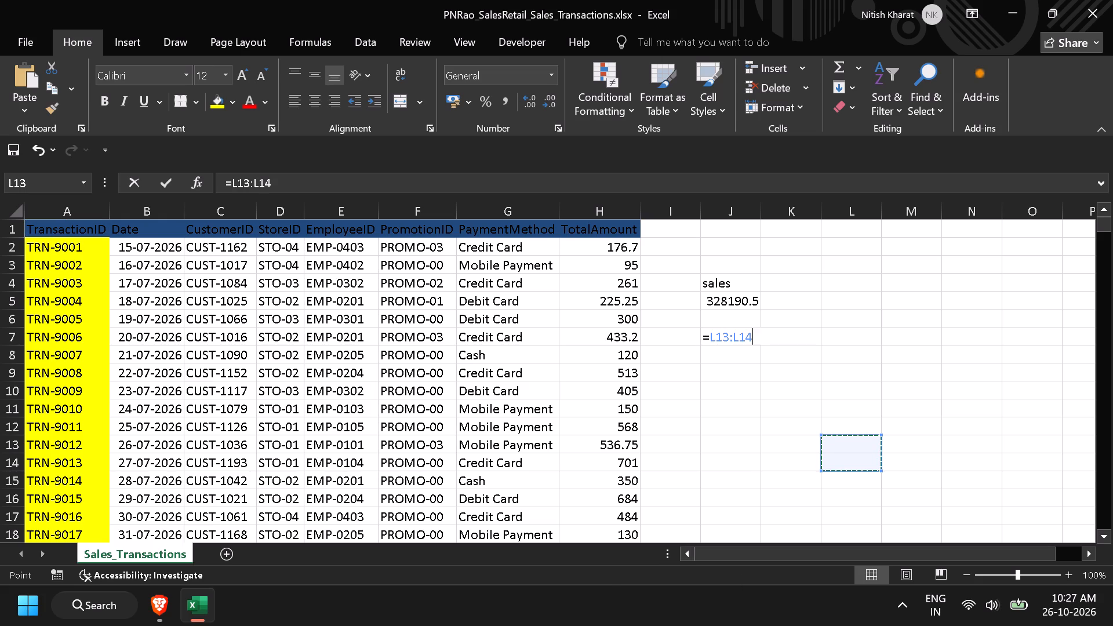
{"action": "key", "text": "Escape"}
Select the whole transactions table from the TransactionID header cell and look over the extent of its rows.
{"action": "left_click", "coordinate": [71, 227]}
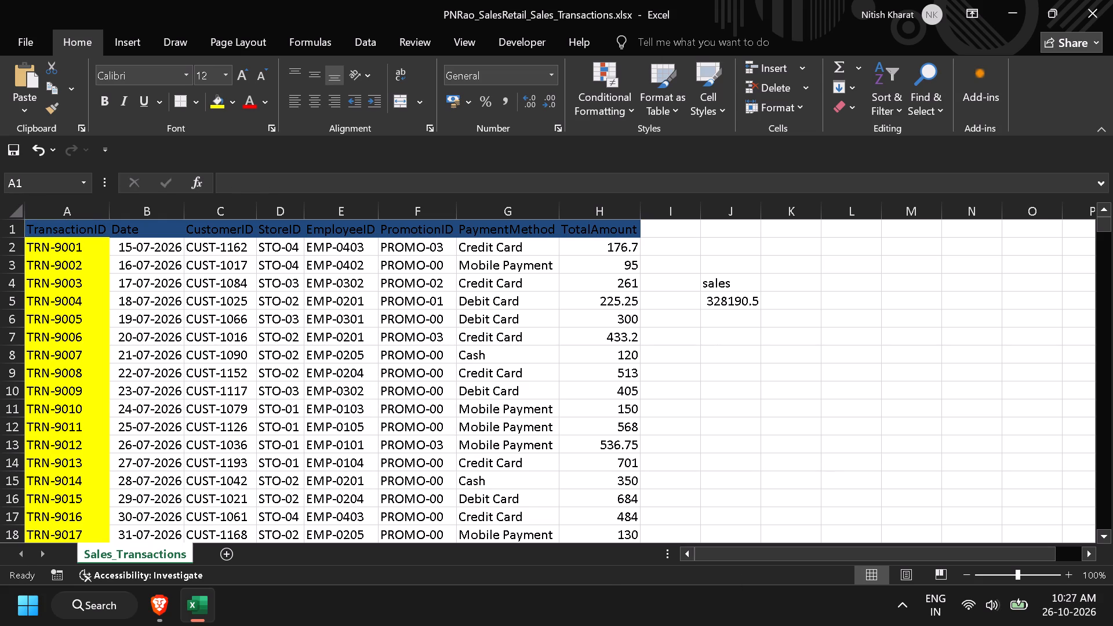
{"action": "key", "text": "ctrl+a"}
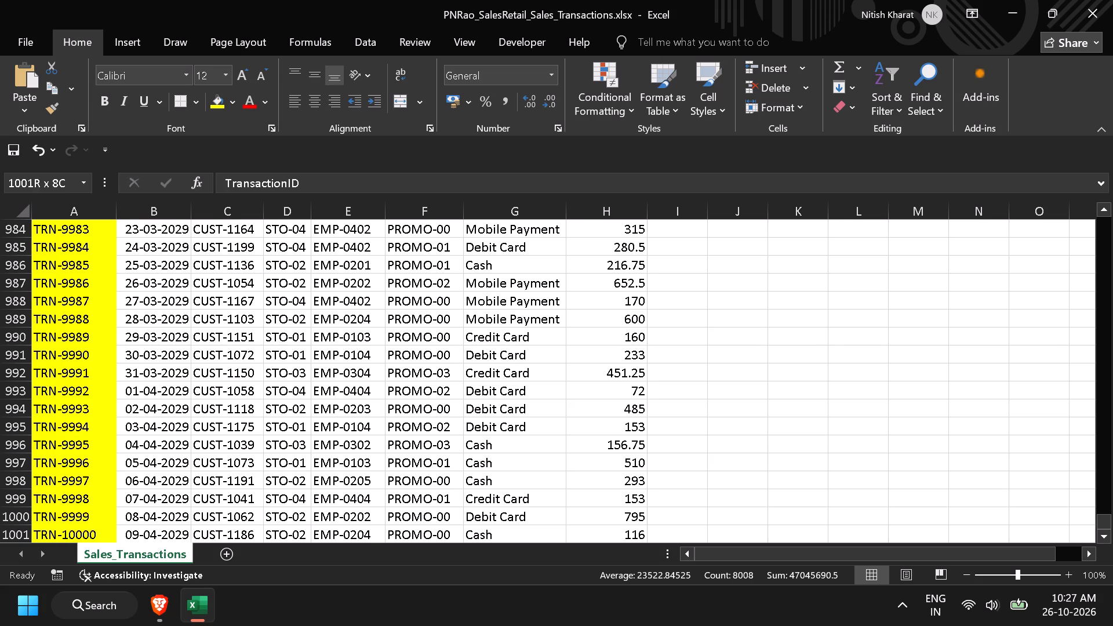
{"action": "scroll", "coordinate": [518, 429], "scroll_direction": "up", "scroll_amount": 20}
{"action": "scroll", "coordinate": [518, 429], "scroll_direction": "up", "scroll_amount": 3}
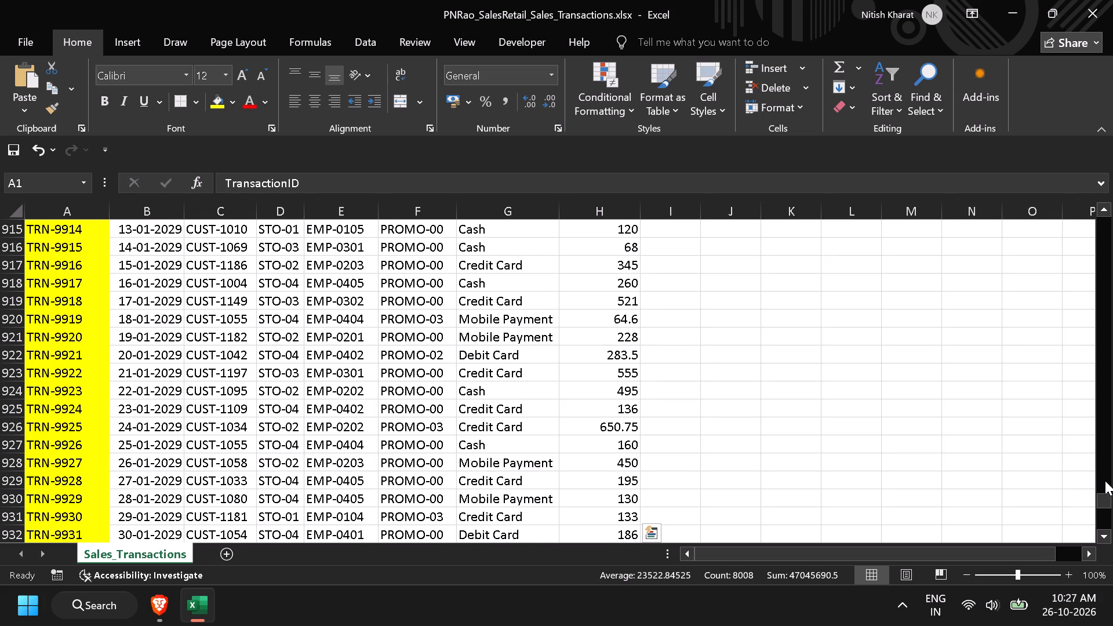
{"action": "left_click_drag", "start_coordinate": [1108, 501], "coordinate": [1110, 225]}
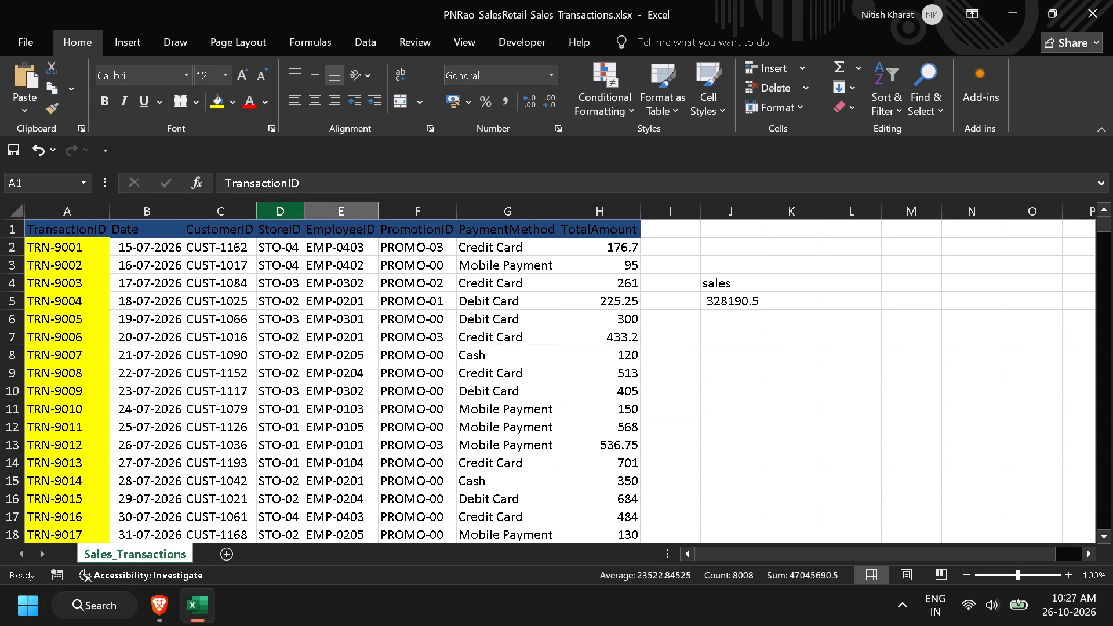
{"action": "left_click", "coordinate": [87, 232]}
{"action": "key", "text": "ctrl+a"}
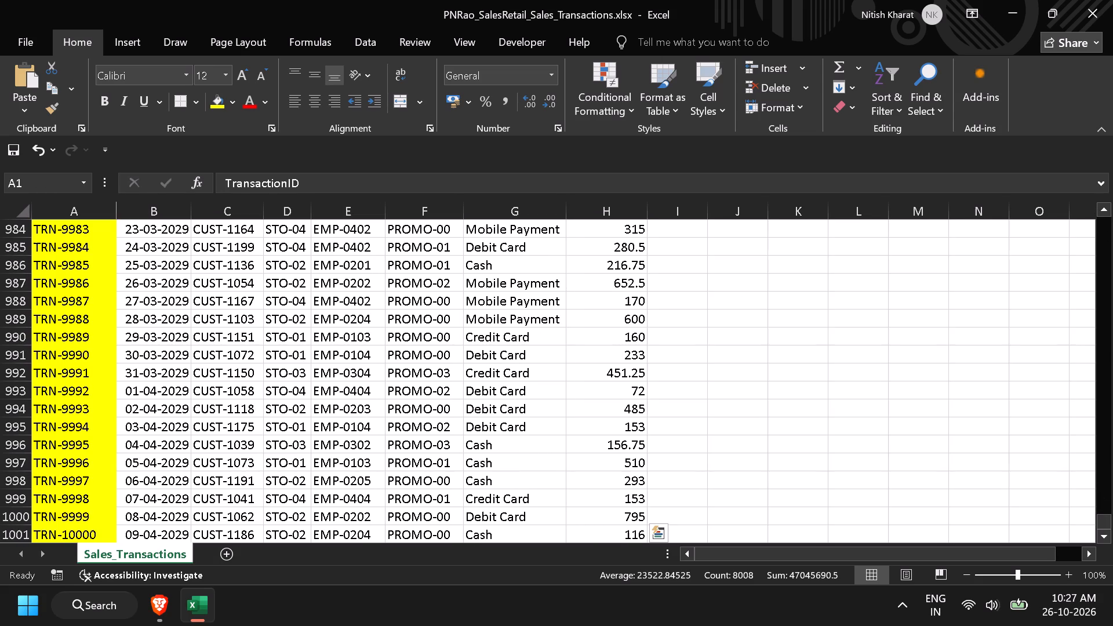
Replace the StoreID in cell D992 with AA.
{"action": "left_click", "coordinate": [280, 377]}
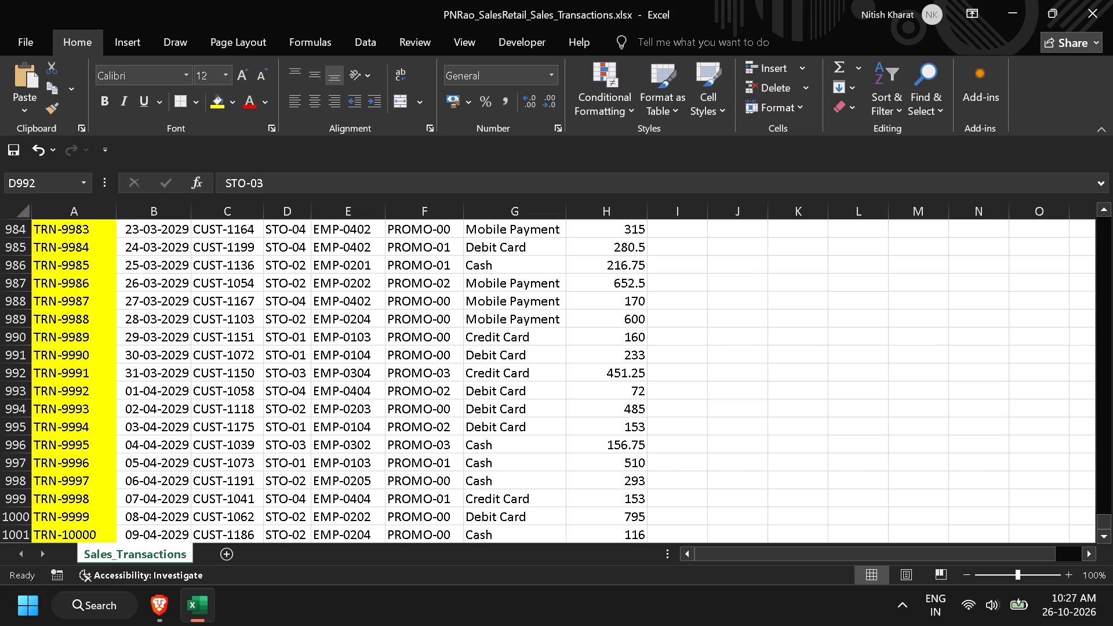
{"action": "left_click_drag", "start_coordinate": [1105, 524], "coordinate": [1097, 217]}
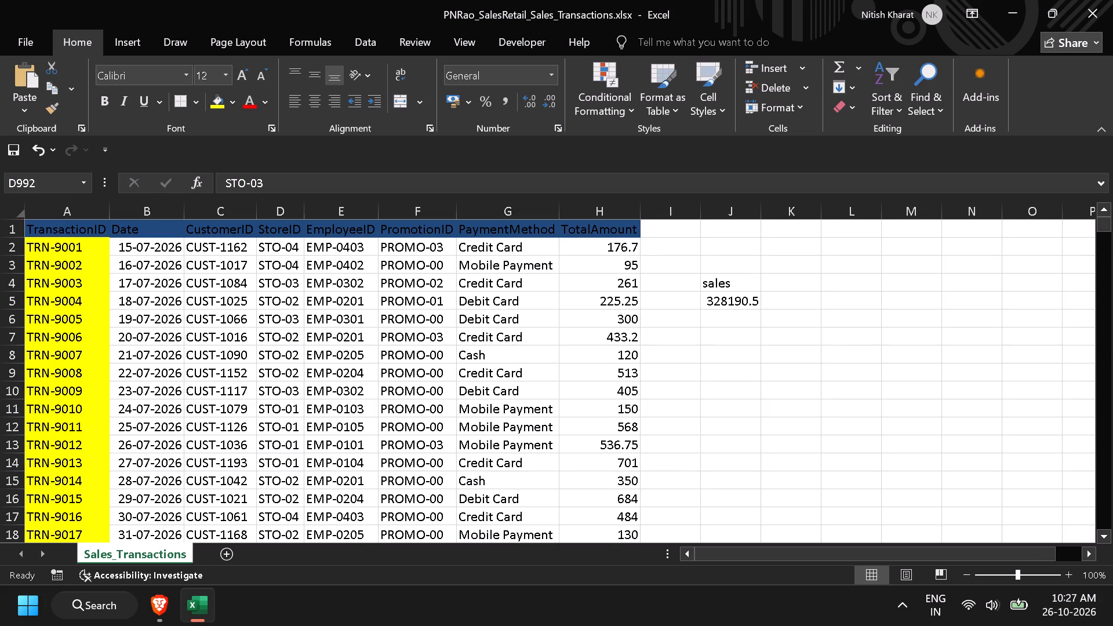
{"action": "key", "text": "shift+a"}
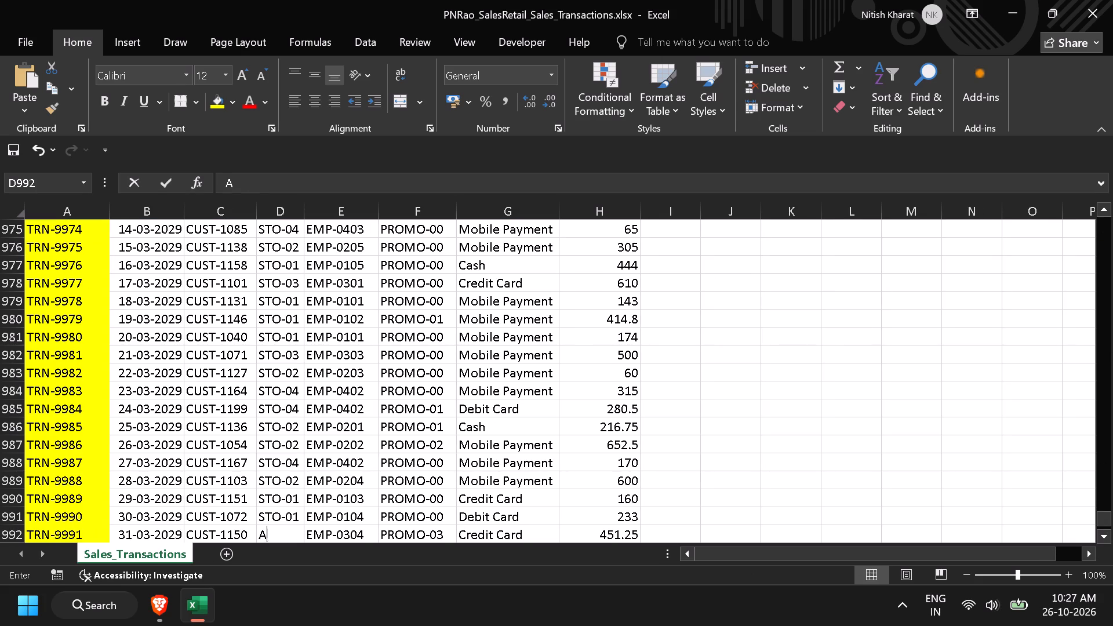
{"action": "key", "text": "shift+a"}
{"action": "left_click", "coordinate": [133, 336]}
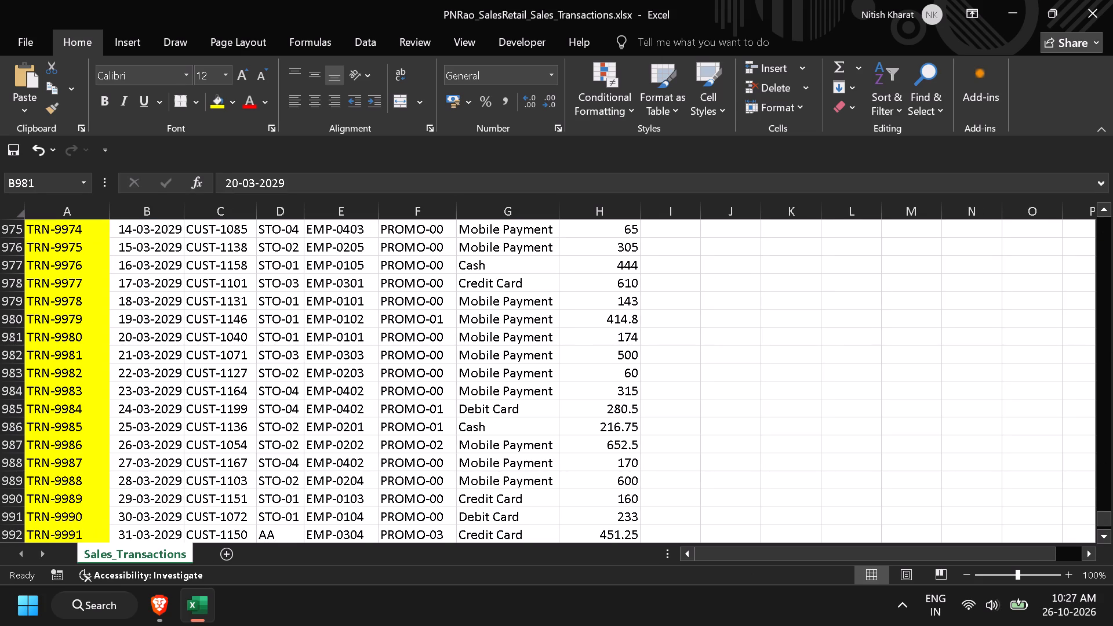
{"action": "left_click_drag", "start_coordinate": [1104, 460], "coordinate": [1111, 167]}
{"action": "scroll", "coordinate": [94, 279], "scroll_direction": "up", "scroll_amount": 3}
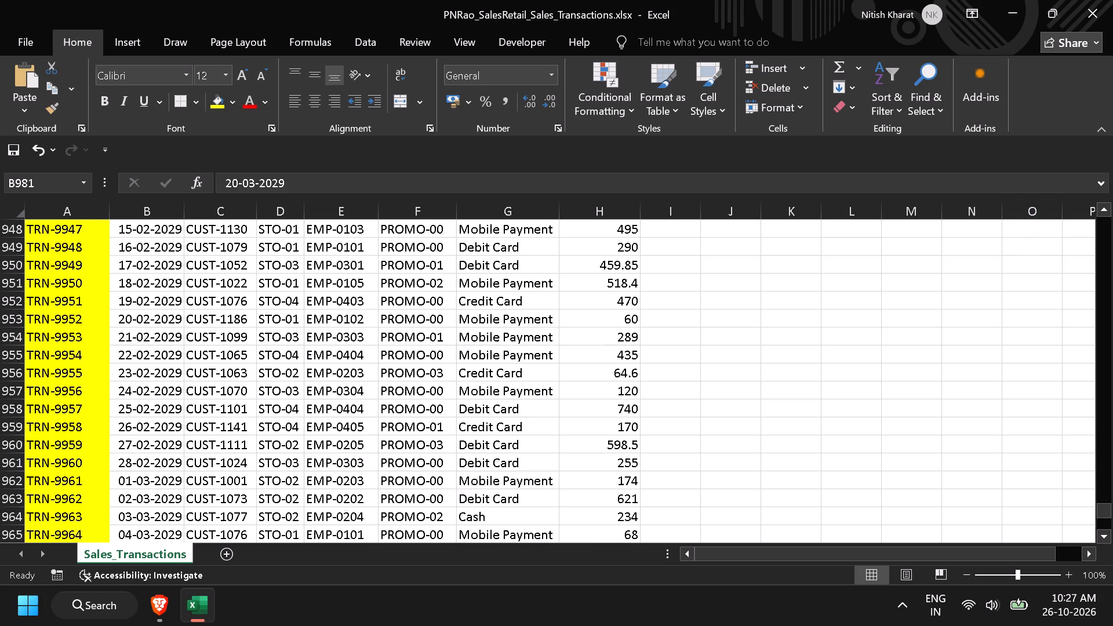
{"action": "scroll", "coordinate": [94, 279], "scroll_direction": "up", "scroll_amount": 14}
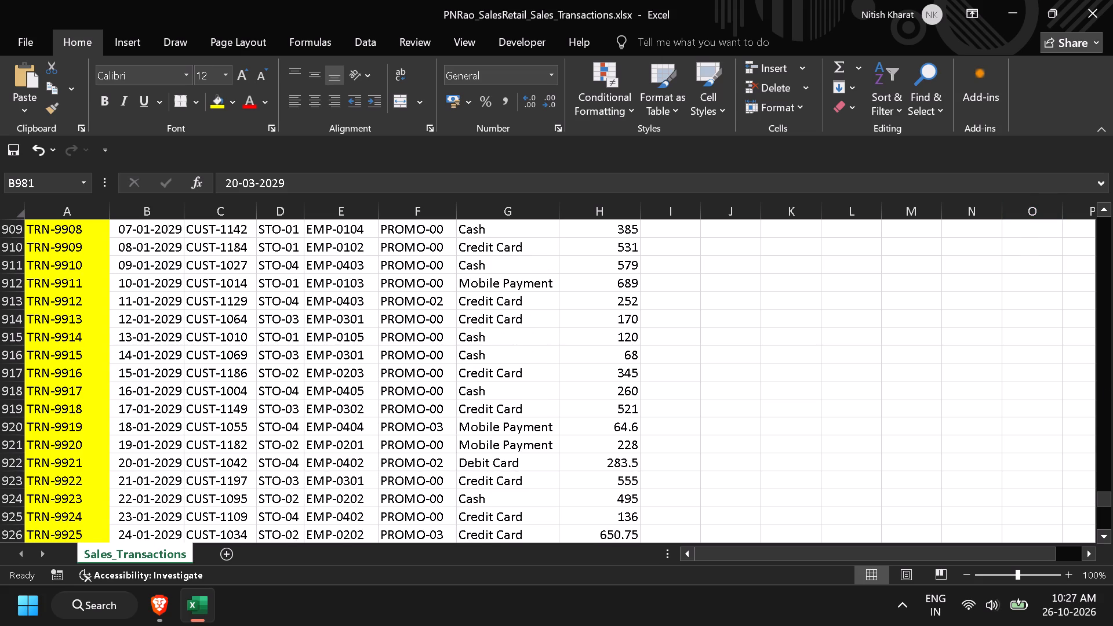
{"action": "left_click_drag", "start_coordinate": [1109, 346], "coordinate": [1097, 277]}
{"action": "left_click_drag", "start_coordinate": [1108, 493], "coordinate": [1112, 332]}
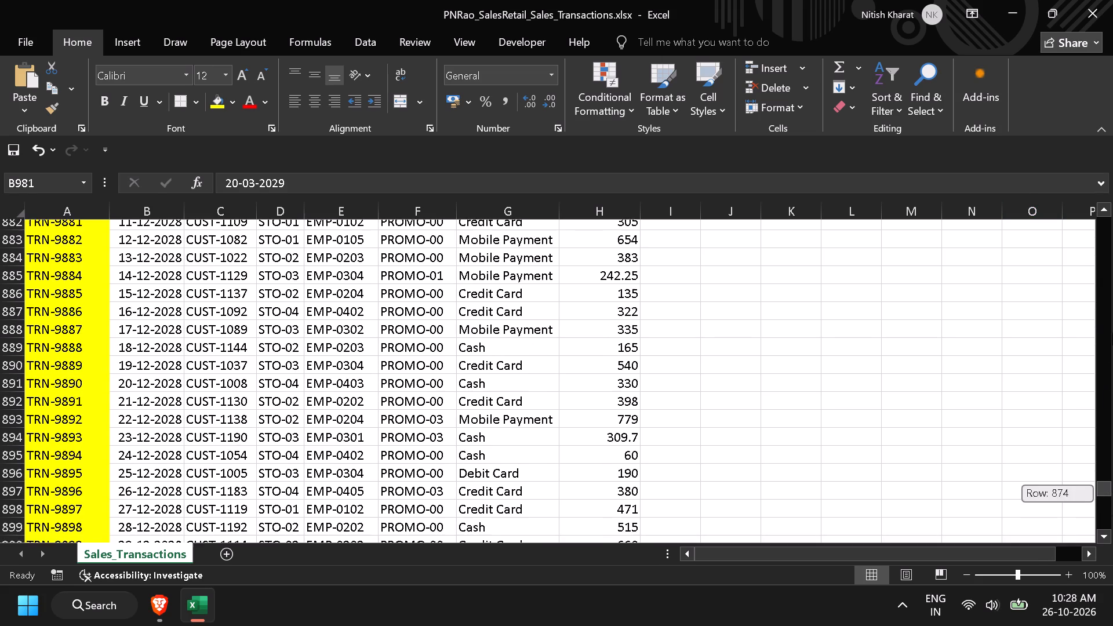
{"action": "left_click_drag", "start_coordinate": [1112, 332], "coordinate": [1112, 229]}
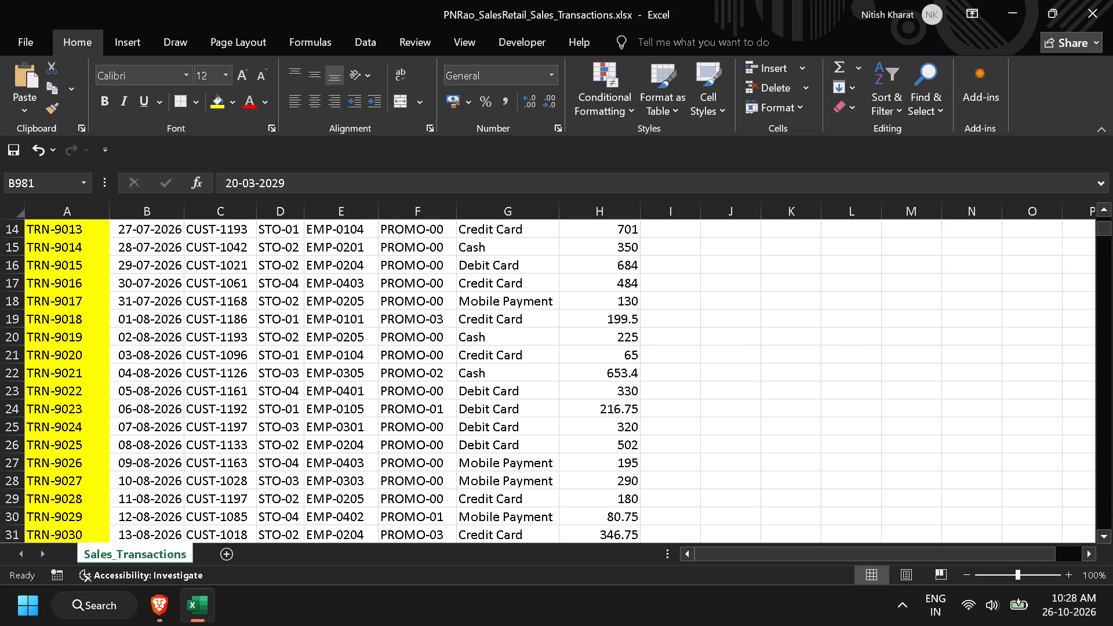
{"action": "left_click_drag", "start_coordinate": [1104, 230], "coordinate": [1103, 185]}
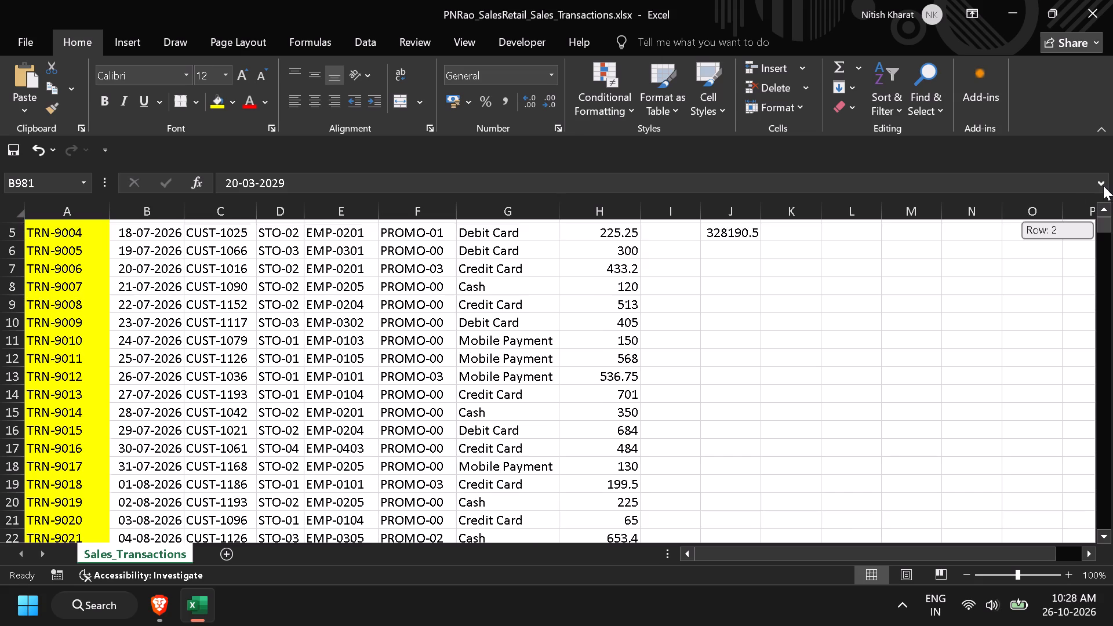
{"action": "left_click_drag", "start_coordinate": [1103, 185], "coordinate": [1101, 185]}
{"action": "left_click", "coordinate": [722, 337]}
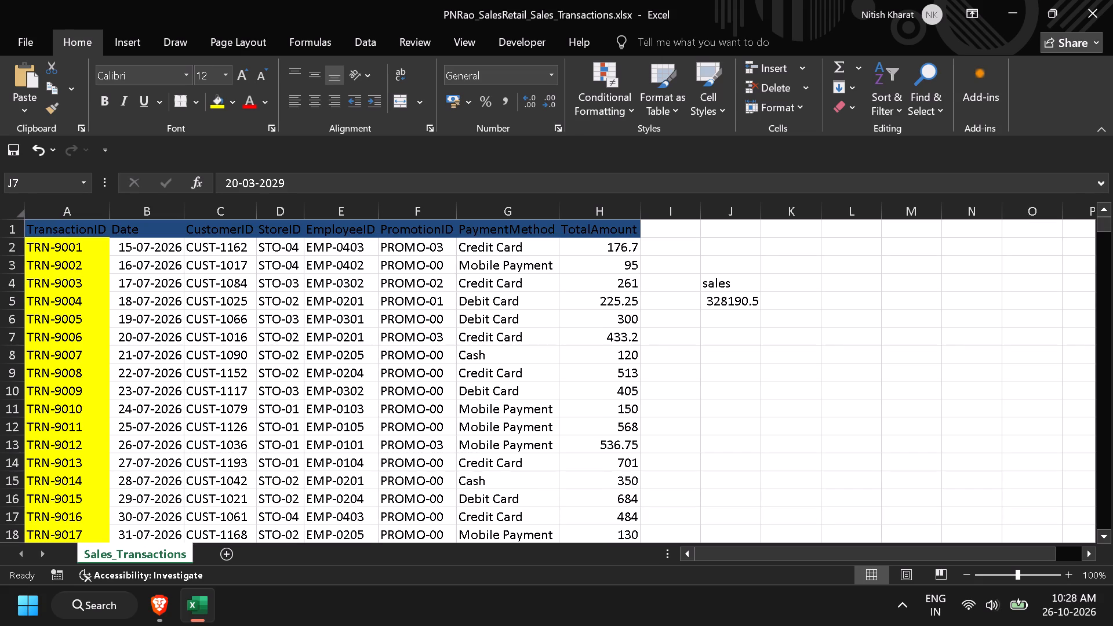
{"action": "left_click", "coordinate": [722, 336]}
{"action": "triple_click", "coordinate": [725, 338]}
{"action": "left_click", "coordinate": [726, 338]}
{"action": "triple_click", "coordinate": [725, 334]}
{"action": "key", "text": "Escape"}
Begin a VLOOKUP formula in cell J8 with E2 as lookup value and A1:H1001 as table array.
{"action": "left_click", "coordinate": [743, 357]}
{"action": "double_click", "coordinate": [743, 357]}
{"action": "type", "text": "=vlookup"}
{"action": "key", "text": "Tab"}
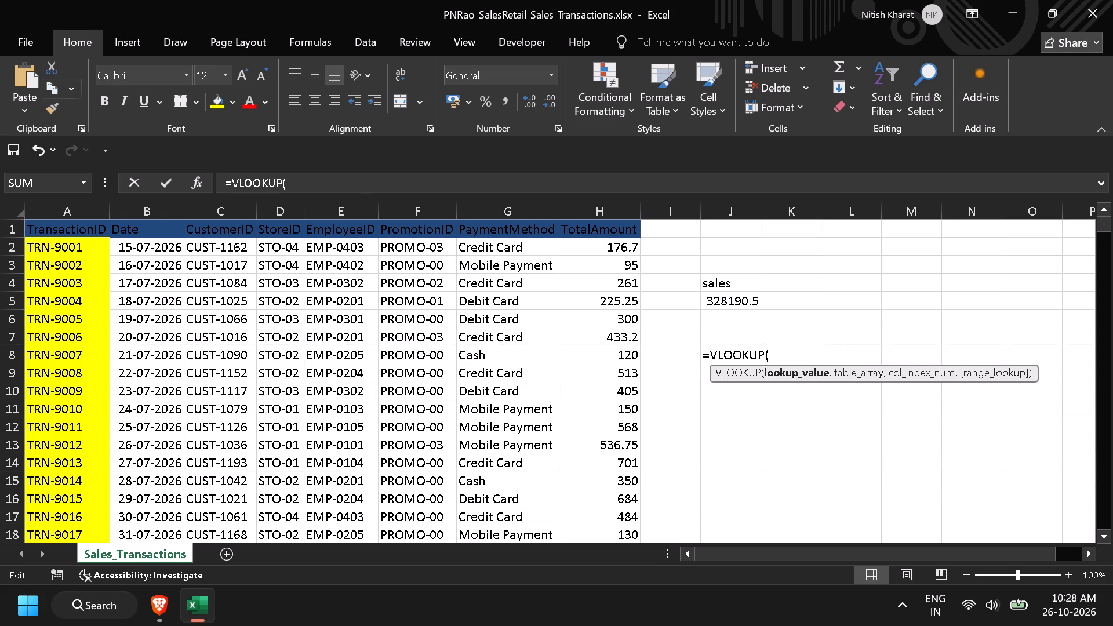
{"action": "left_click", "coordinate": [321, 250]}
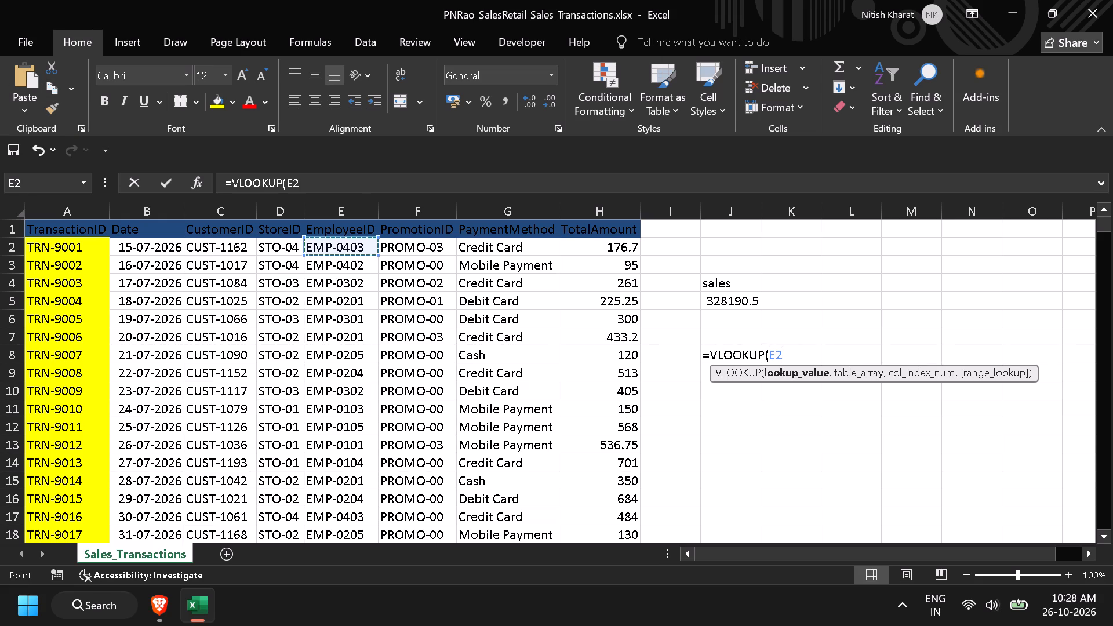
{"action": "key", "text": "comma"}
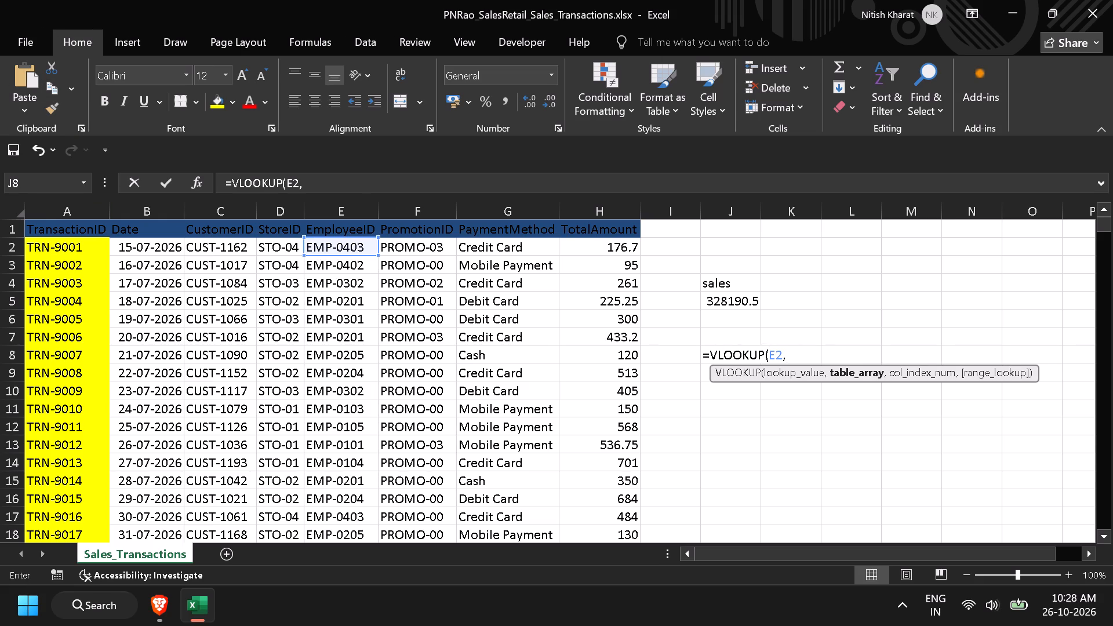
{"action": "left_click_drag", "start_coordinate": [68, 227], "coordinate": [588, 540]}
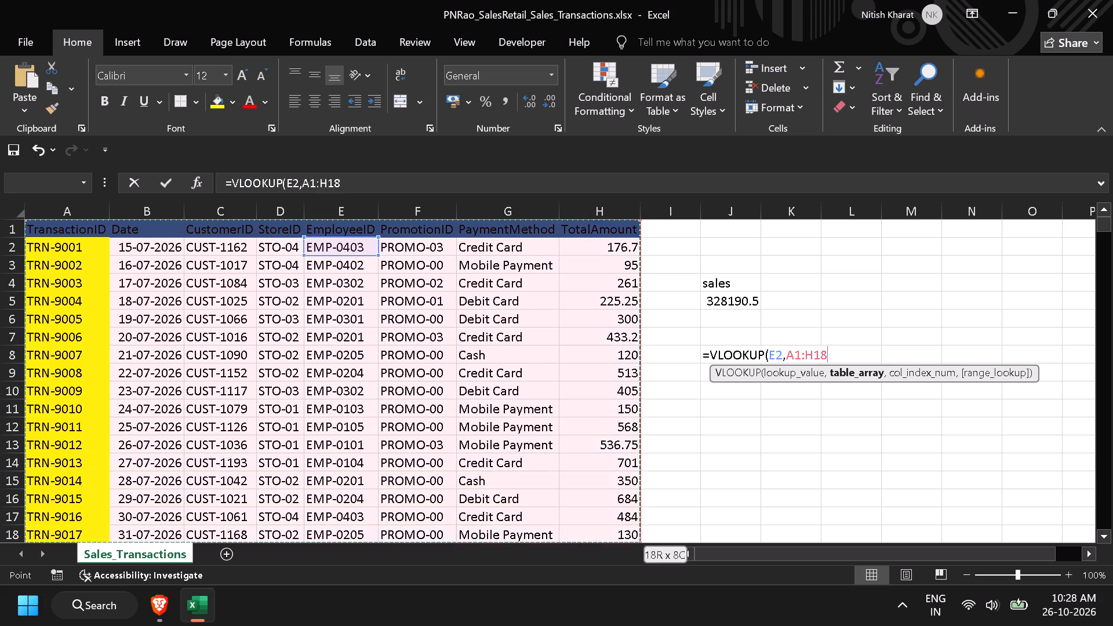
{"action": "left_click_drag", "start_coordinate": [588, 540], "coordinate": [579, 596]}
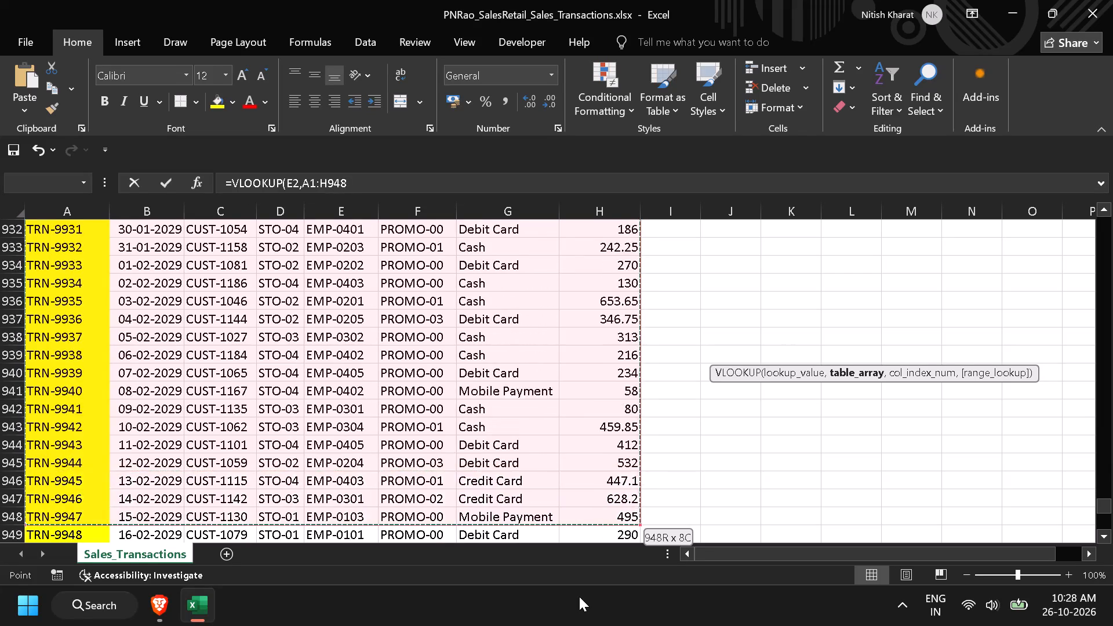
{"action": "left_click_drag", "start_coordinate": [579, 596], "coordinate": [579, 590]}
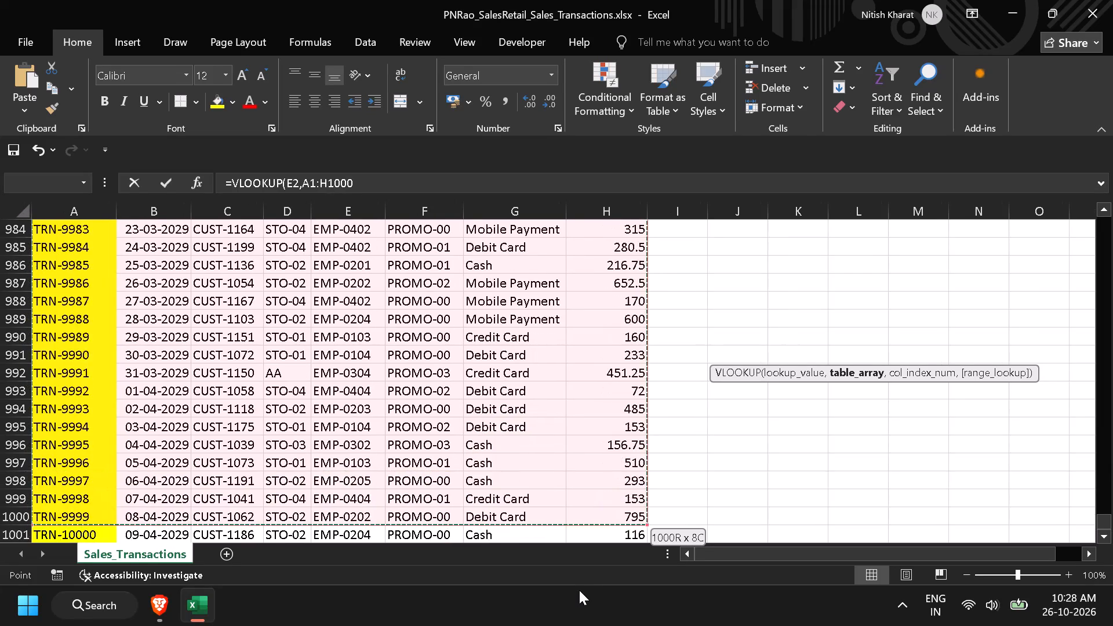
{"action": "left_click_drag", "start_coordinate": [579, 590], "coordinate": [580, 522]}
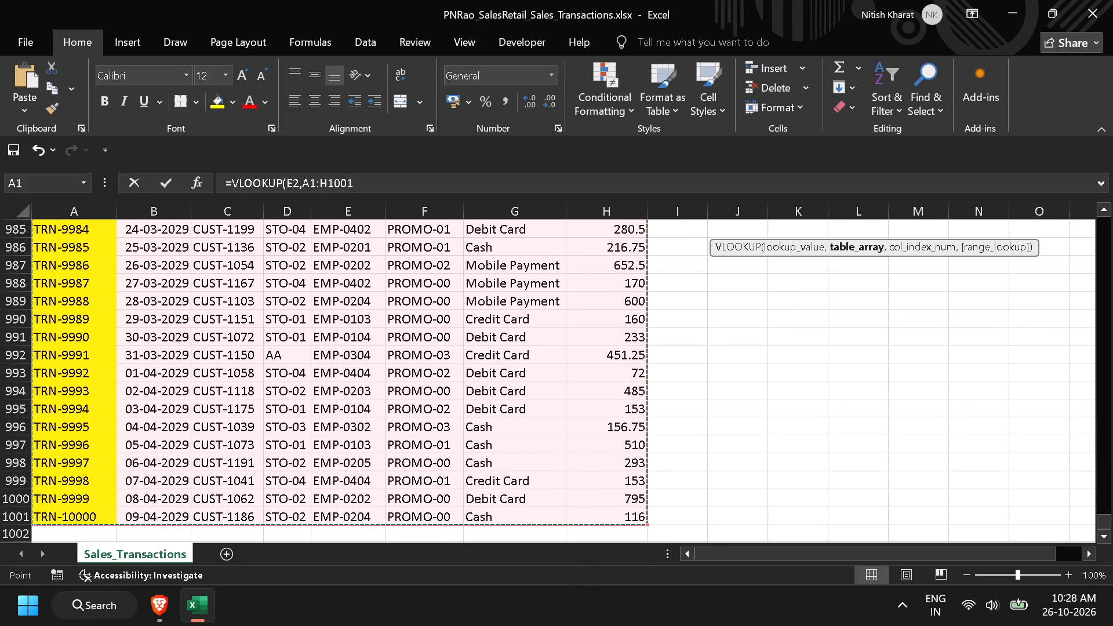
{"action": "key", "text": "comma"}
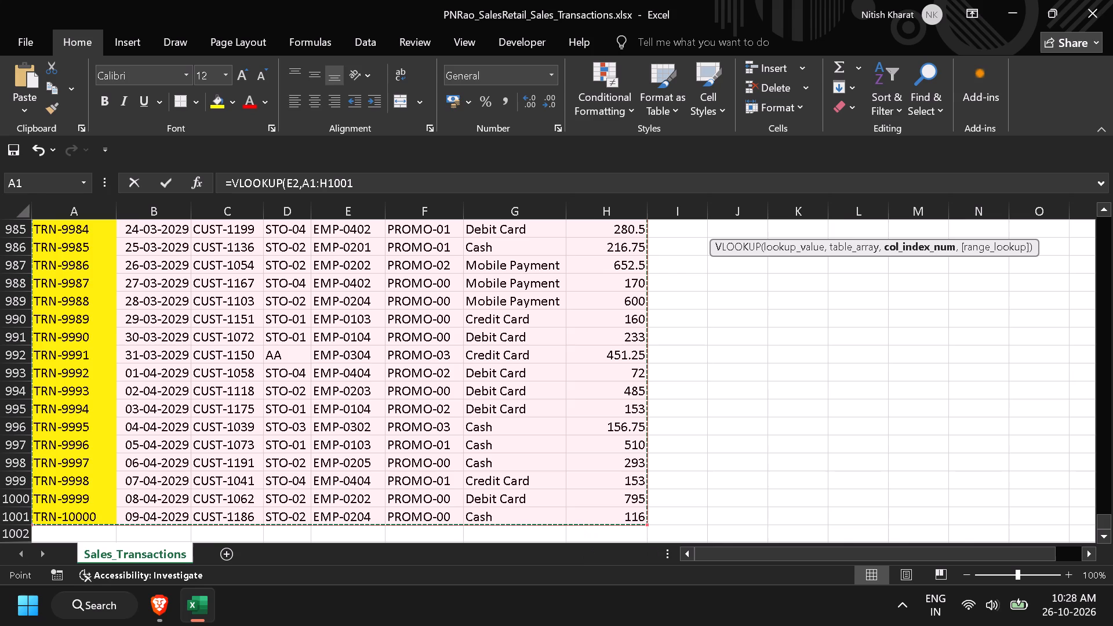
Complete the J8 VLOOKUP with column index 8 and exact match FALSE.
{"action": "scroll", "coordinate": [614, 457], "scroll_direction": "up", "scroll_amount": 2}
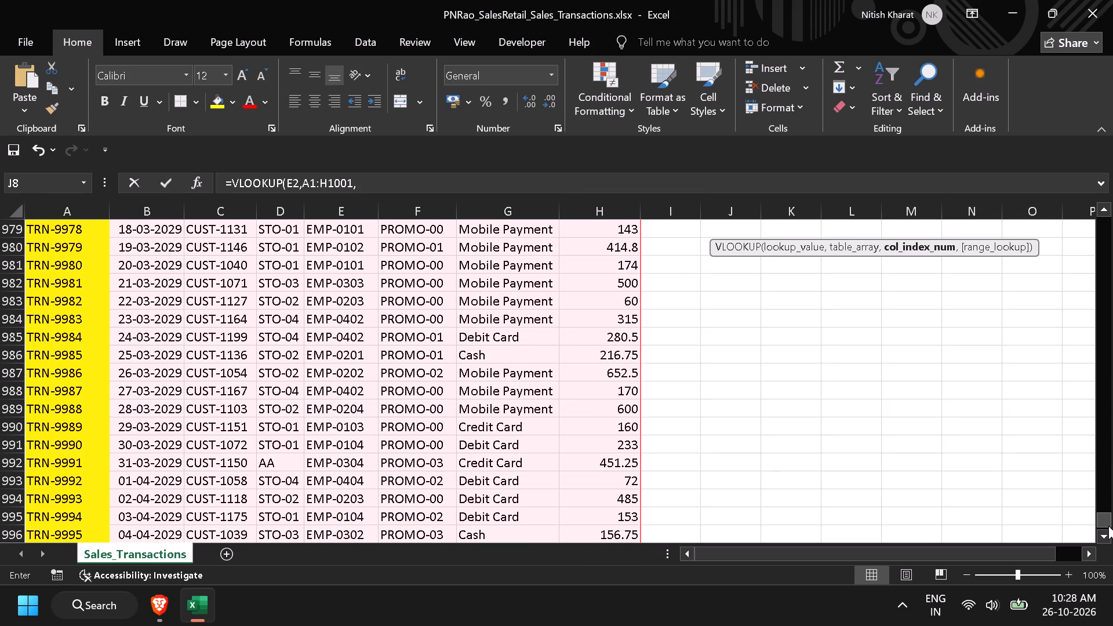
{"action": "left_click_drag", "start_coordinate": [1107, 522], "coordinate": [1110, 239]}
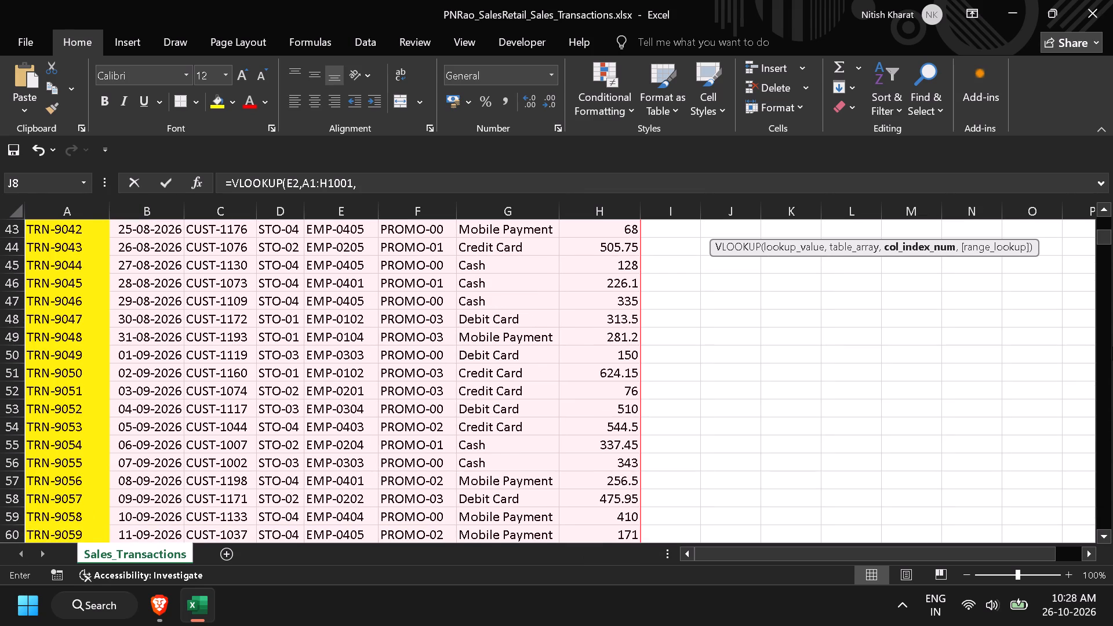
{"action": "left_click_drag", "start_coordinate": [1108, 239], "coordinate": [1104, 196]}
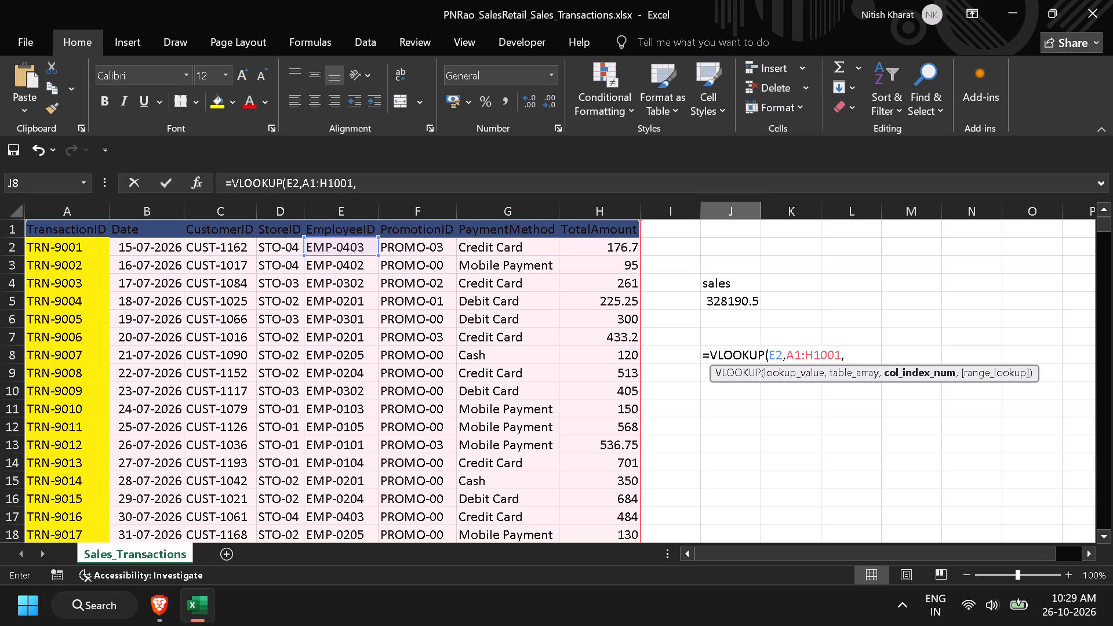
{"action": "key", "text": "8"}
{"action": "type", "text": ",false"}
{"action": "key", "text": "Return"}
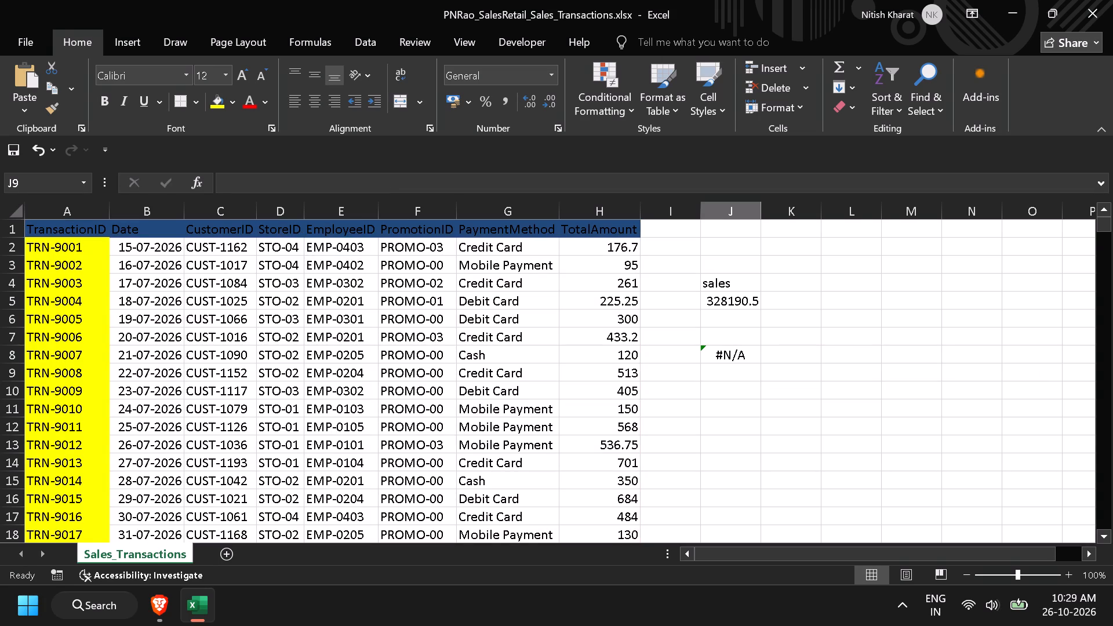
Set the column index number of the VLOOKUP in J8 to 5.
{"action": "left_click", "coordinate": [752, 363]}
{"action": "left_click", "coordinate": [752, 355]}
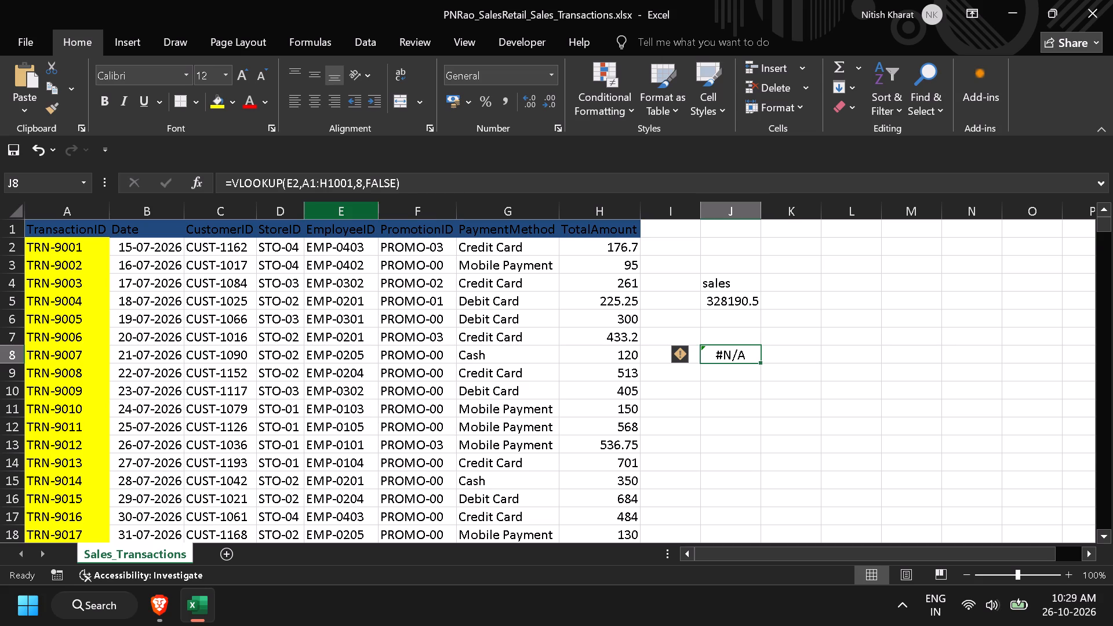
{"action": "left_click", "coordinate": [359, 183]}
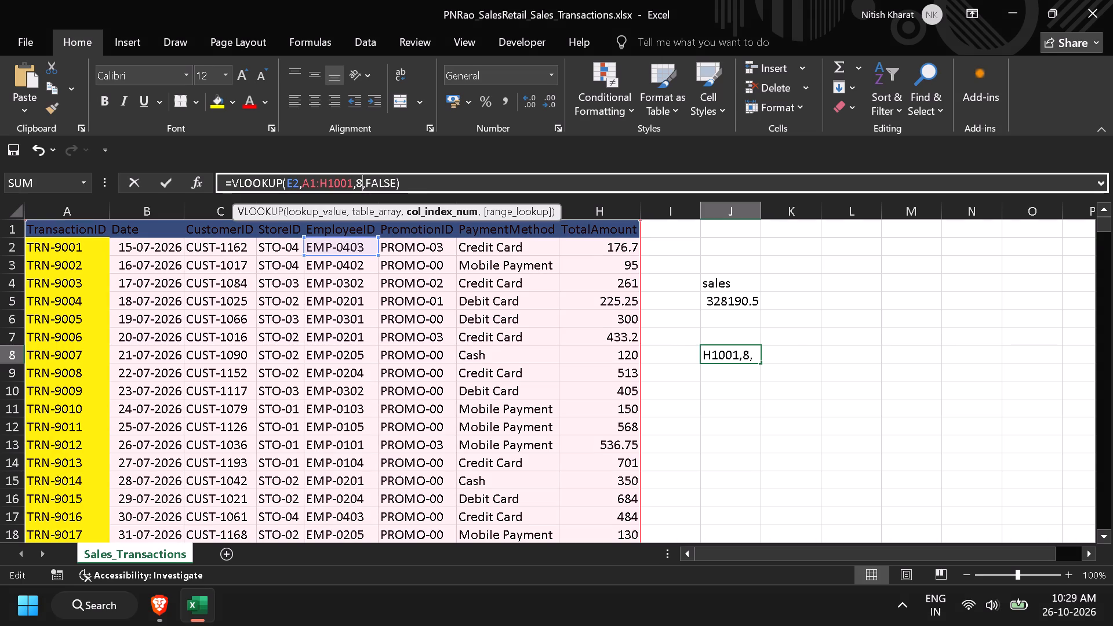
{"action": "key", "text": "BackSpace"}
{"action": "key", "text": "5"}
{"action": "key", "text": "Return"}
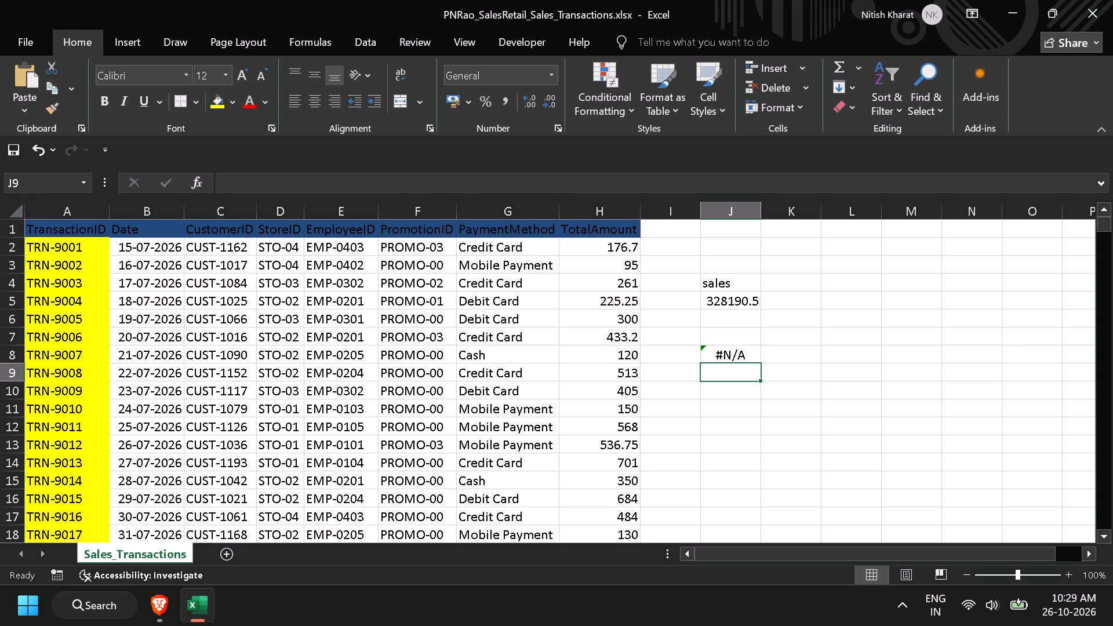
Examine the lookup value and table array arguments of the VLOOKUP in J8, leaving the formula without saving any edit.
{"action": "scroll", "coordinate": [374, 179], "scroll_direction": "up", "scroll_amount": 1}
{"action": "left_click", "coordinate": [732, 356]}
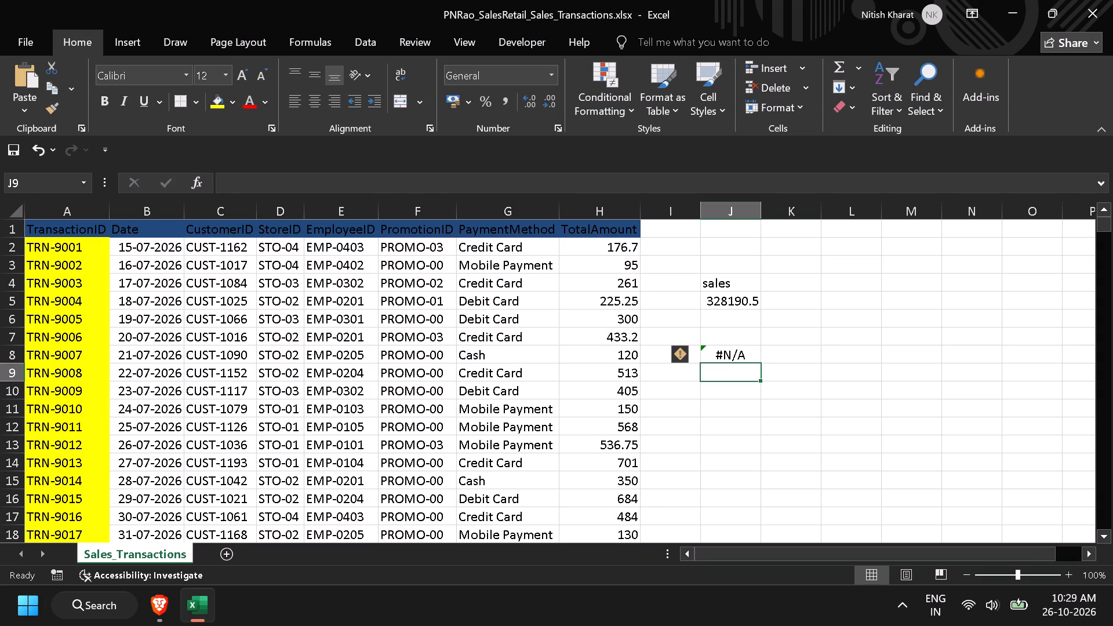
{"action": "left_click", "coordinate": [320, 246]}
{"action": "left_click", "coordinate": [732, 355]}
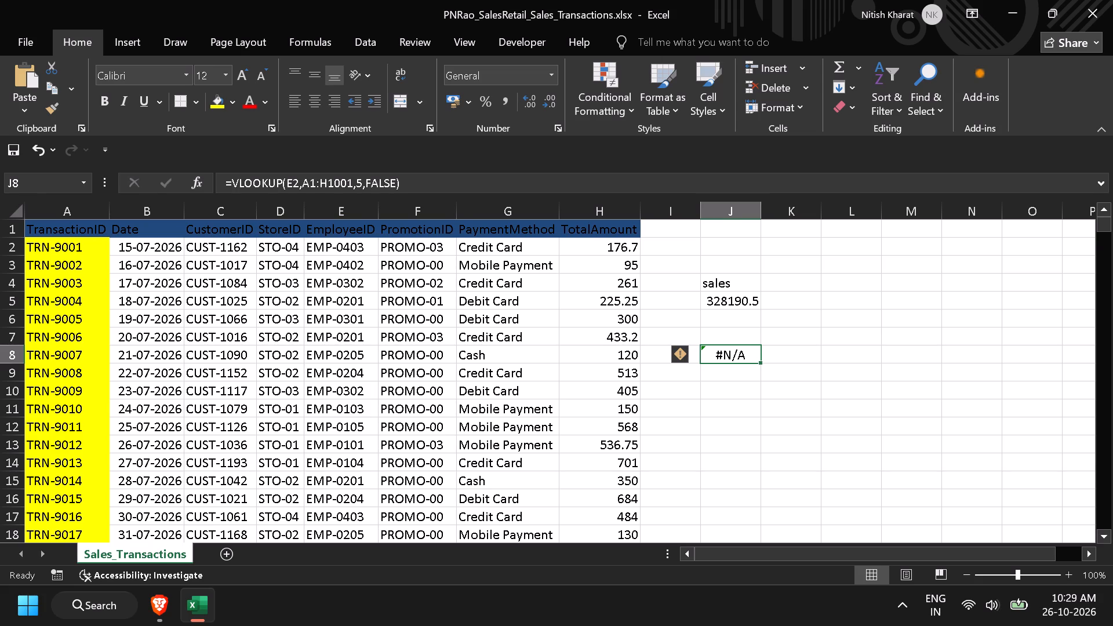
{"action": "left_click", "coordinate": [293, 178]}
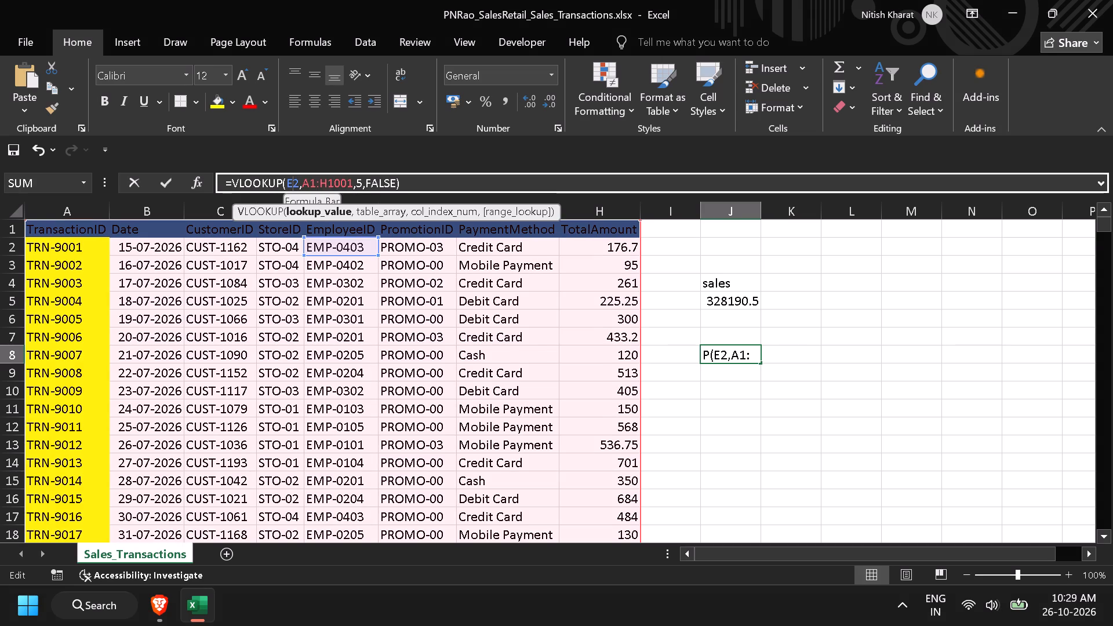
{"action": "left_click", "coordinate": [319, 182]}
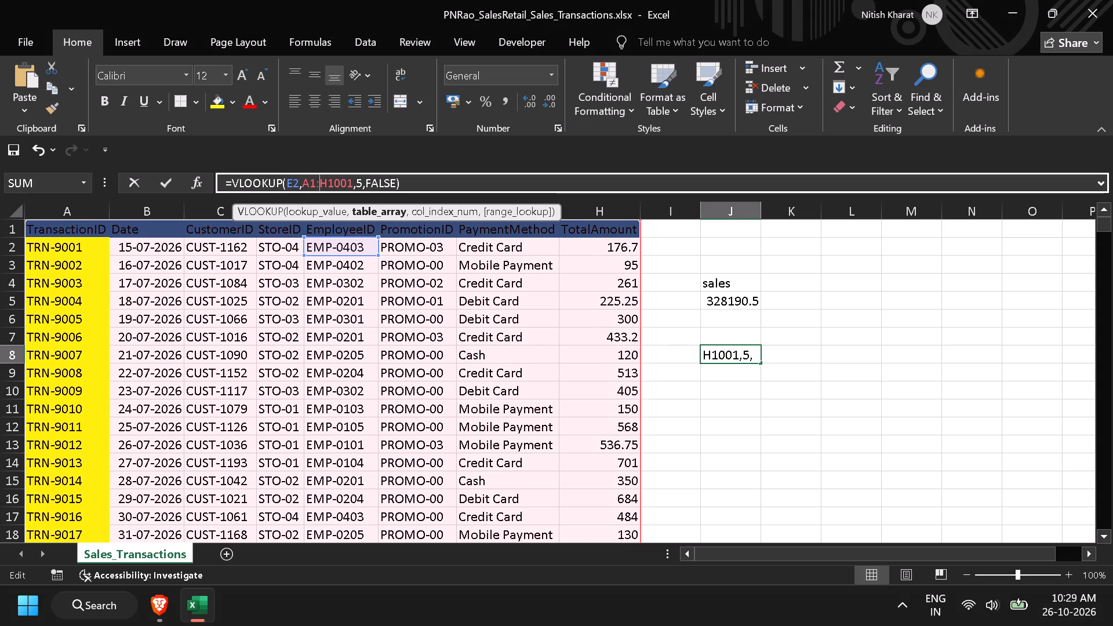
{"action": "double_click", "coordinate": [329, 186]}
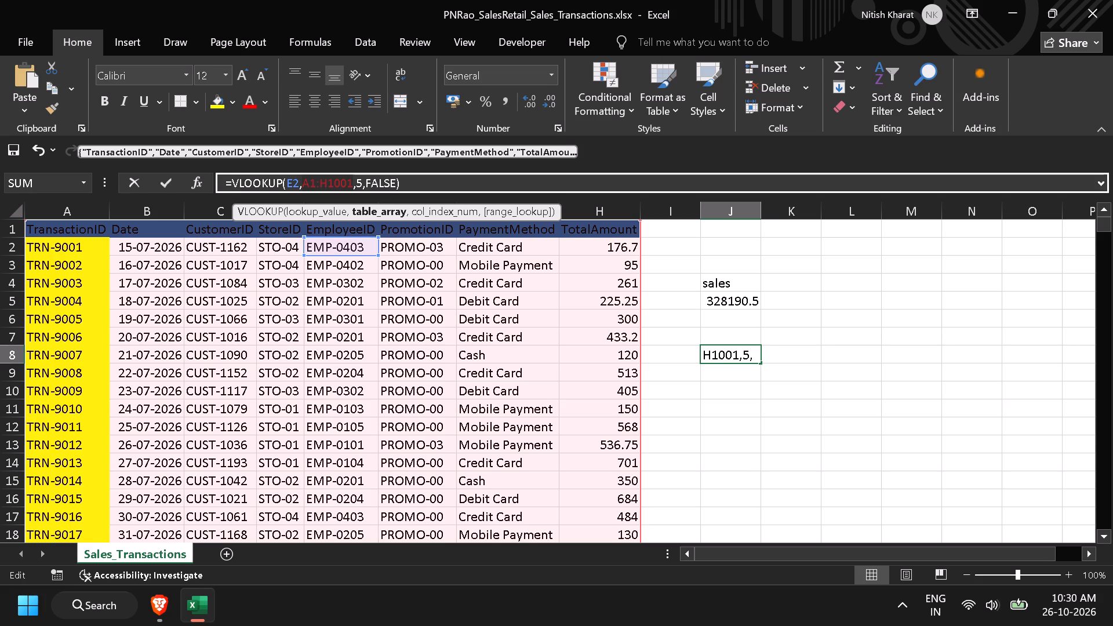
{"action": "left_click", "coordinate": [734, 386]}
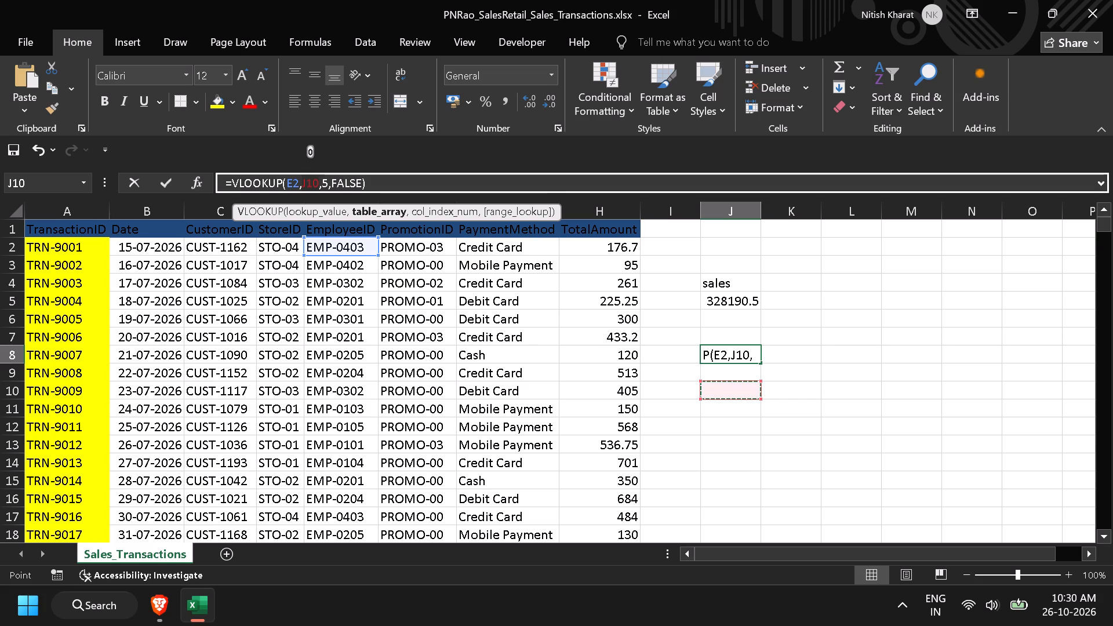
{"action": "right_click", "coordinate": [355, 247]}
{"action": "right_click", "coordinate": [354, 246]}
{"action": "key", "text": "Escape"}
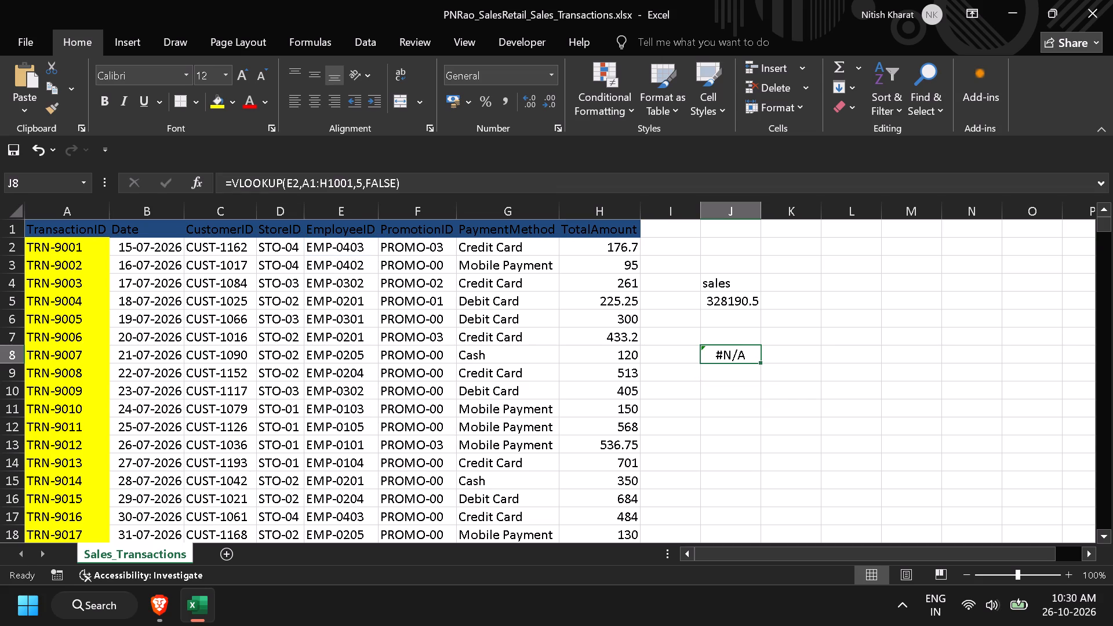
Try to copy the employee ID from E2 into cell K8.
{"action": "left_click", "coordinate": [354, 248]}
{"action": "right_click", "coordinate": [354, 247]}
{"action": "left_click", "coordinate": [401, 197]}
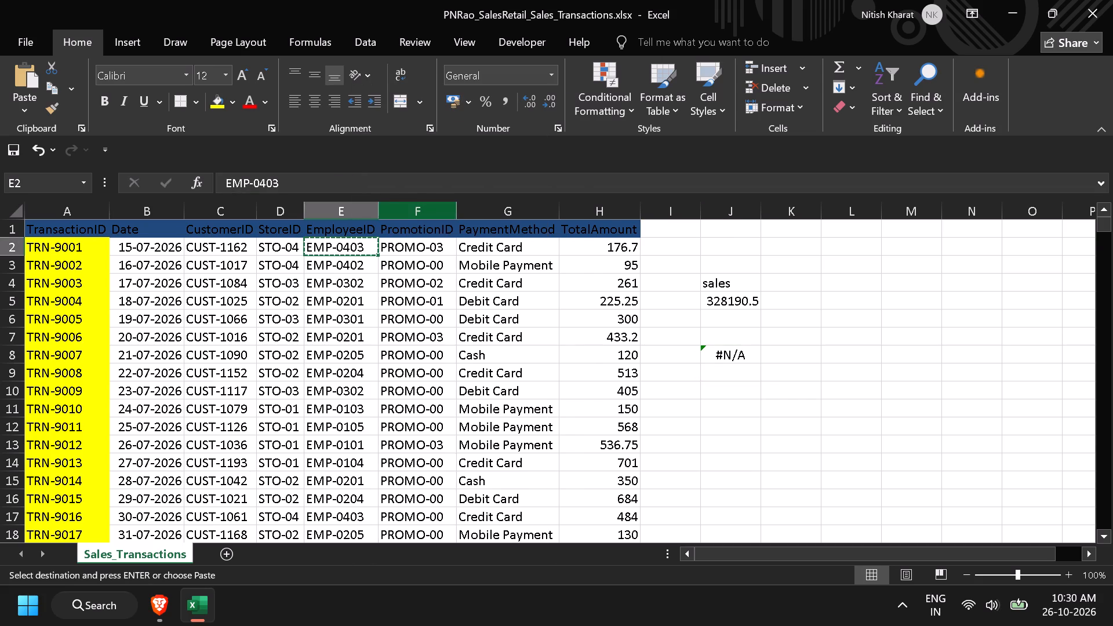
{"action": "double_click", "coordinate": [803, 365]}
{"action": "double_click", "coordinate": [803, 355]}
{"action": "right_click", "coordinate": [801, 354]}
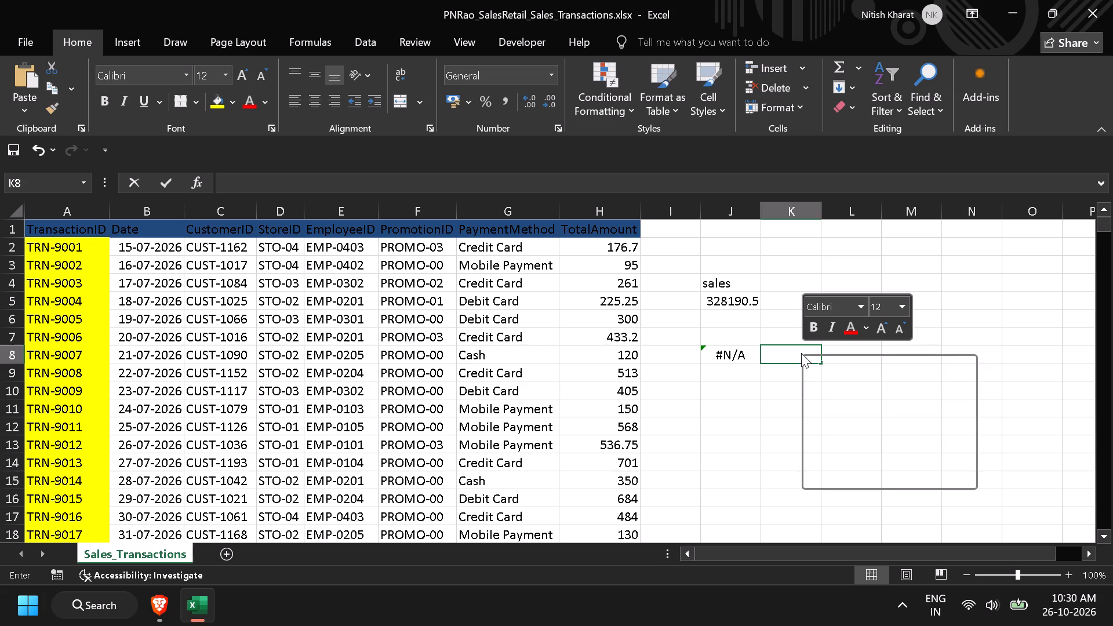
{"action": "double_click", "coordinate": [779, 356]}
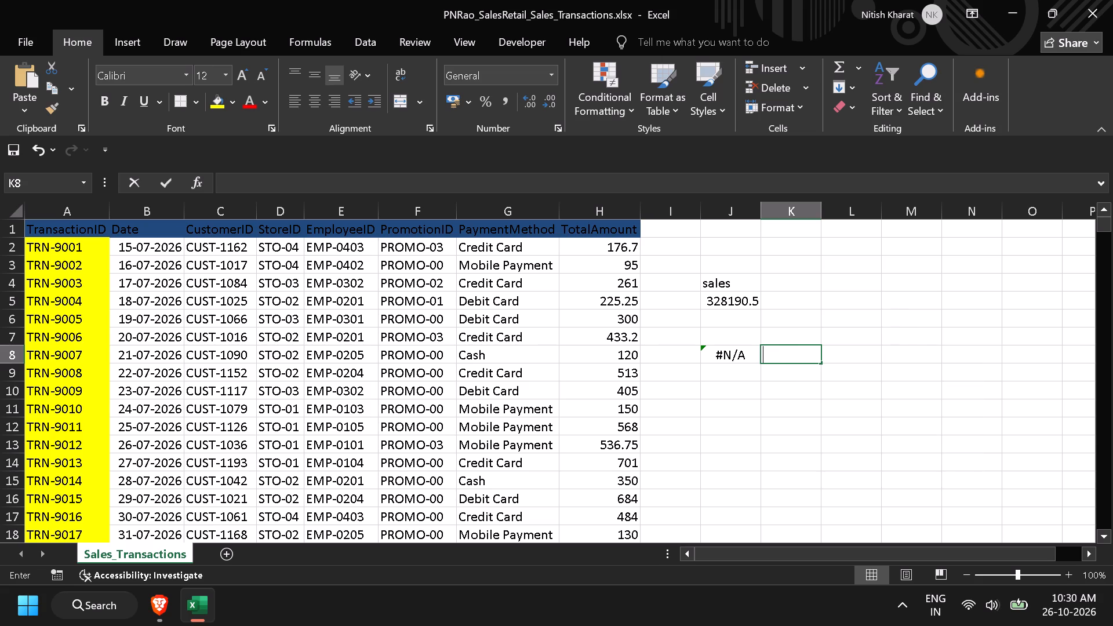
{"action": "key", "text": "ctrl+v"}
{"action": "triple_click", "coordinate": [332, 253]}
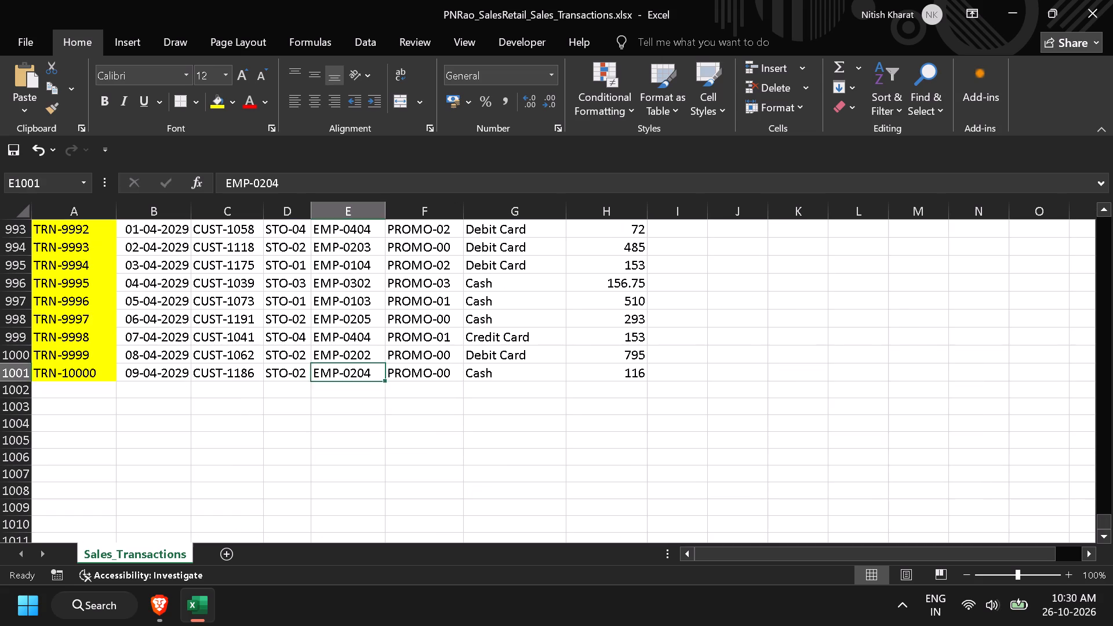
Enter a SUM formula in H1002, directly below the TotalAmount column, over the range H1:H1000.
{"action": "left_click", "coordinate": [352, 378]}
{"action": "left_click", "coordinate": [1104, 538]}
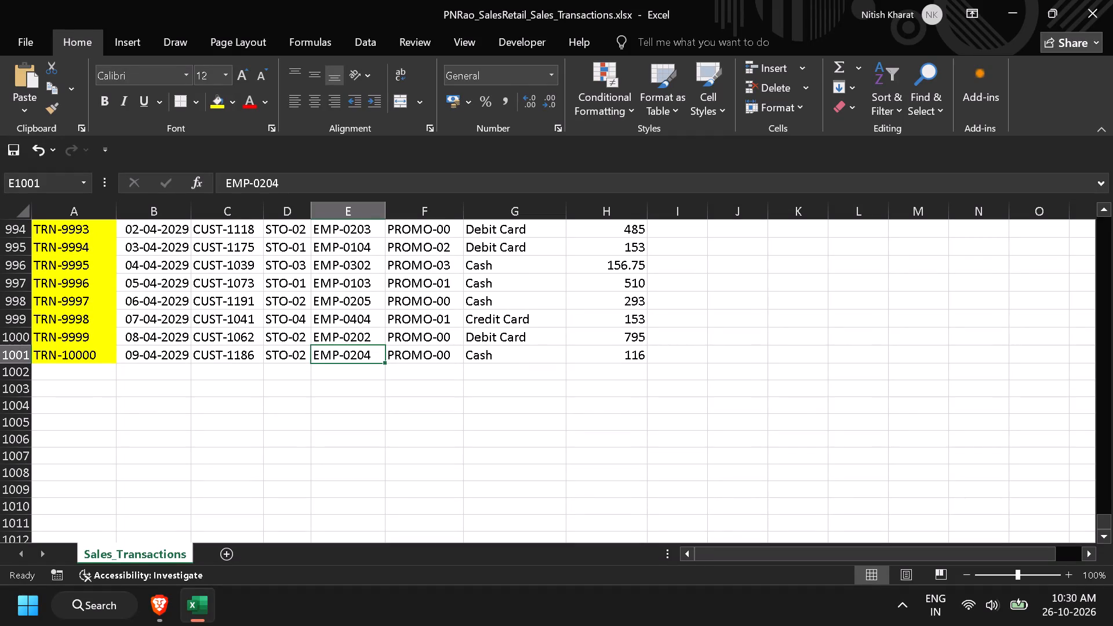
{"action": "left_click", "coordinate": [605, 372]}
{"action": "key", "text": "equal"}
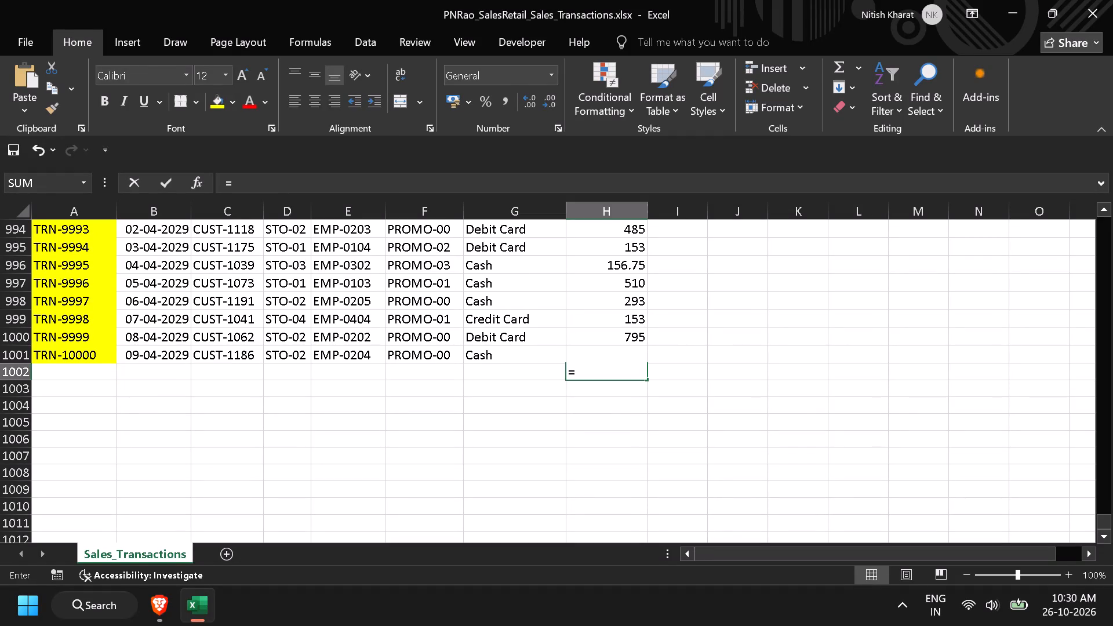
{"action": "type", "text": "sum"}
{"action": "key", "text": "Tab"}
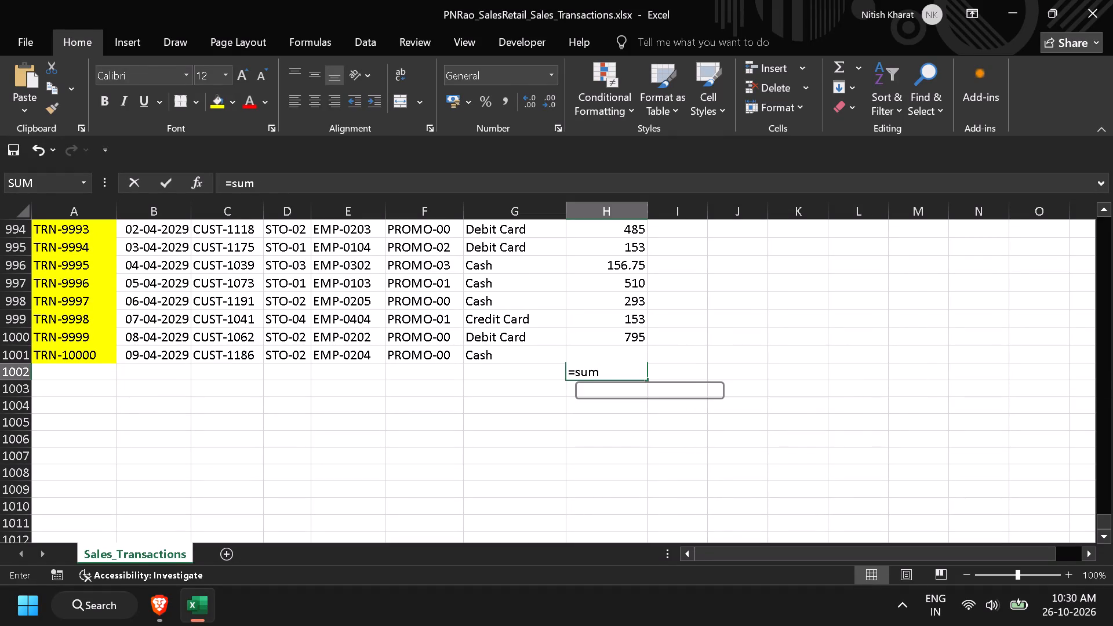
{"action": "left_click", "coordinate": [620, 342]}
{"action": "key", "text": "ctrl+shift+Up"}
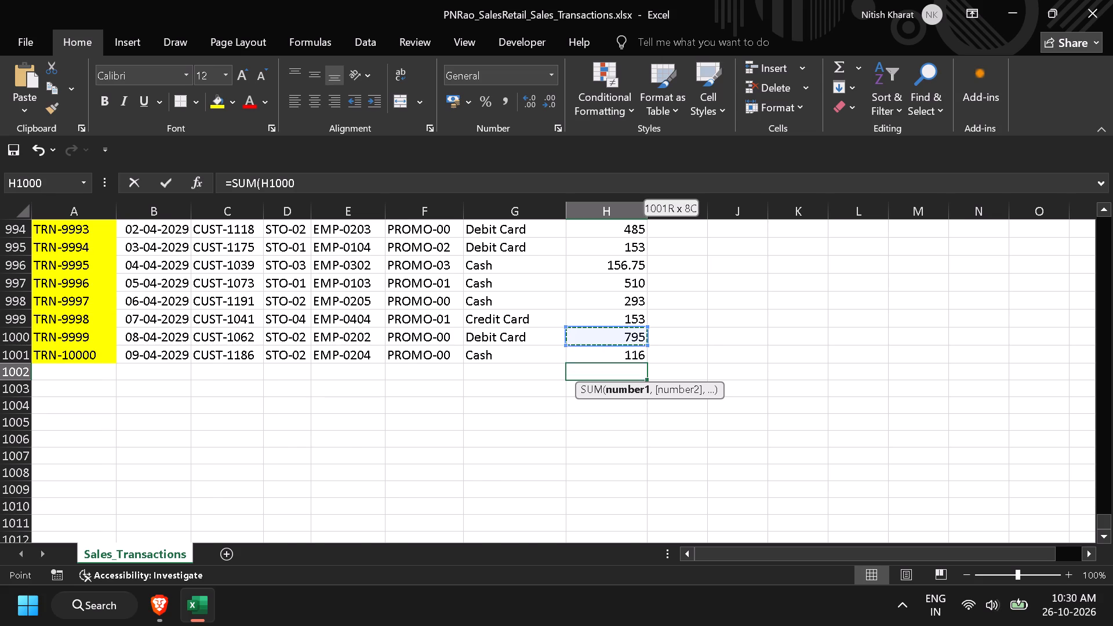
{"action": "scroll", "coordinate": [620, 343], "scroll_direction": "down", "scroll_amount": 16}
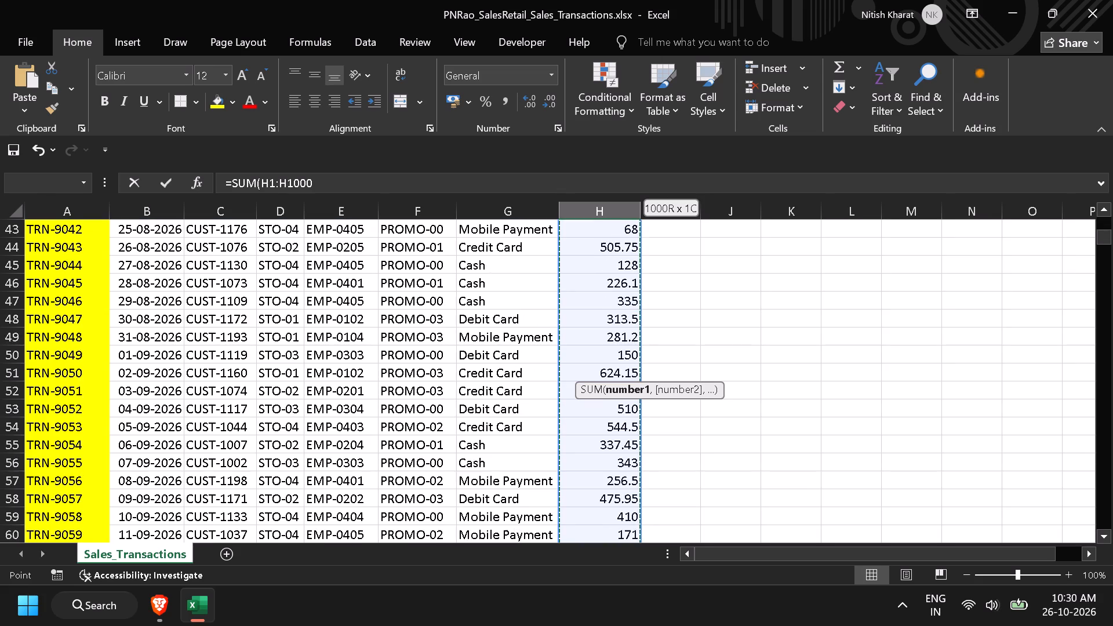
{"action": "scroll", "coordinate": [620, 348], "scroll_direction": "down", "scroll_amount": 11}
{"action": "left_click_drag", "start_coordinate": [1102, 249], "coordinate": [1107, 452]}
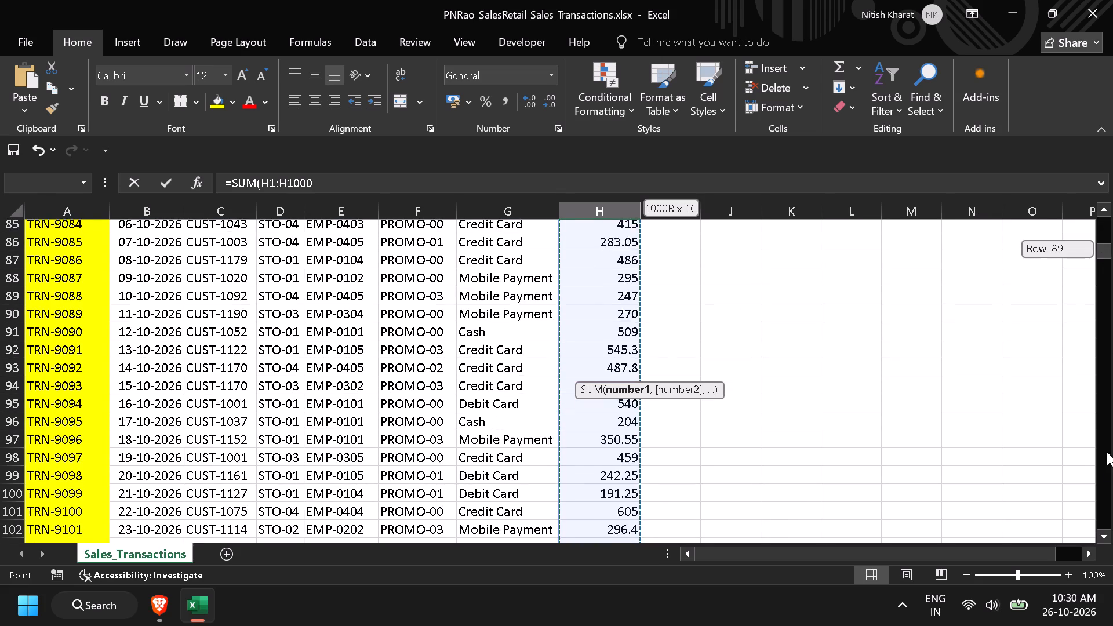
{"action": "left_click_drag", "start_coordinate": [1107, 452], "coordinate": [1112, 561]}
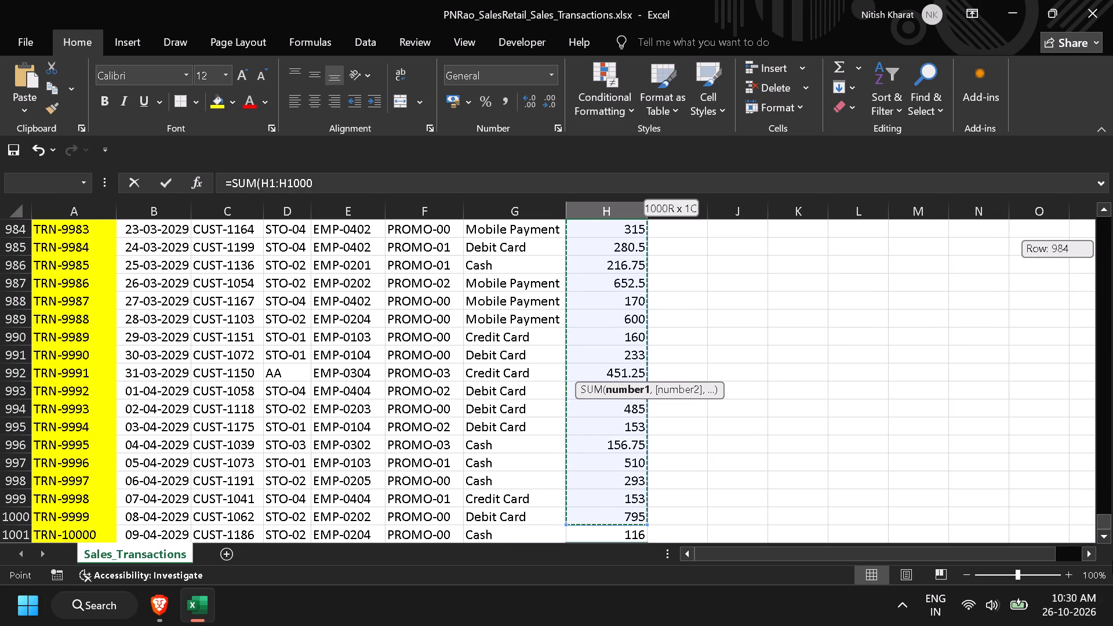
{"action": "left_click_drag", "start_coordinate": [1112, 561], "coordinate": [1108, 555]}
{"action": "scroll", "coordinate": [936, 432], "scroll_direction": "down", "scroll_amount": 6}
{"action": "scroll", "coordinate": [936, 432], "scroll_direction": "up", "scroll_amount": 3}
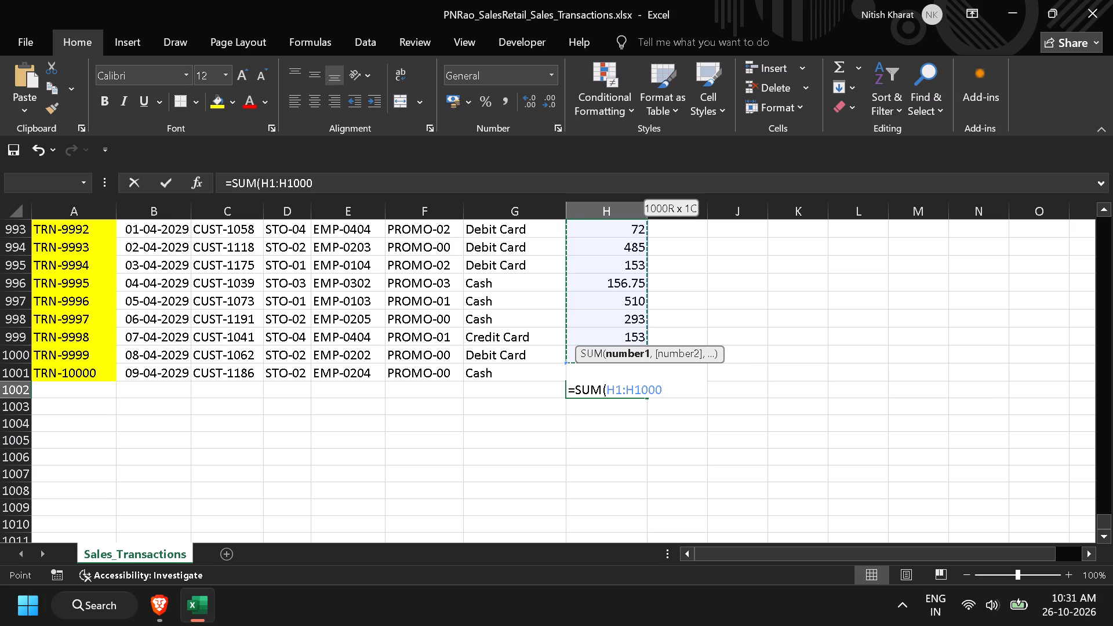
{"action": "key", "text": "Return"}
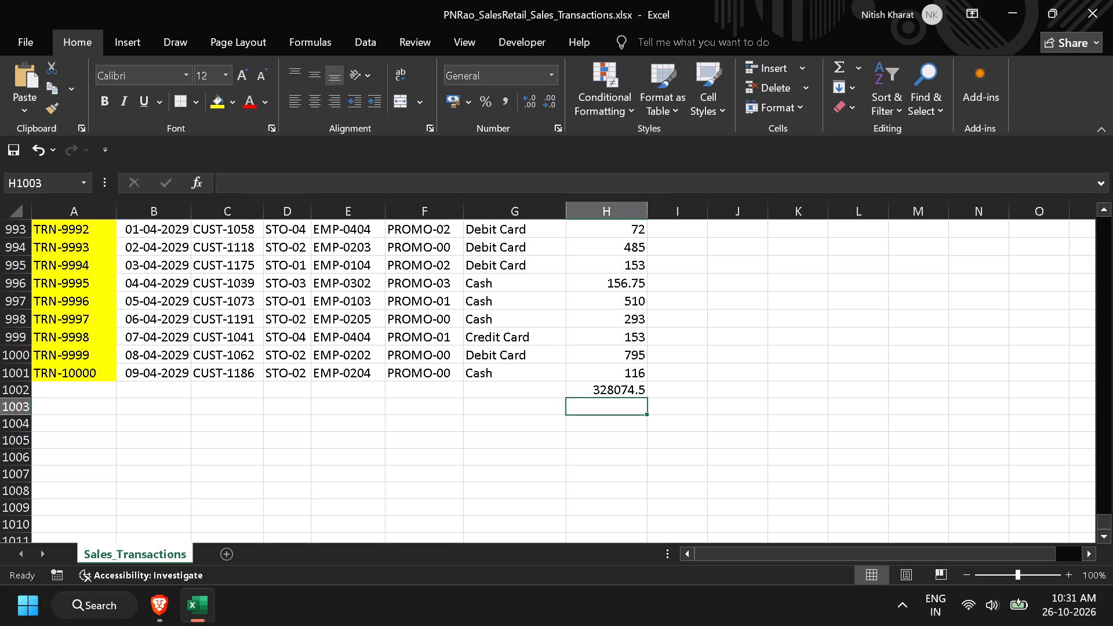
Compare the sales total in J5 near the sheet's top with the sum below the TotalAmount column.
{"action": "scroll", "coordinate": [484, 347], "scroll_direction": "up", "scroll_amount": 11}
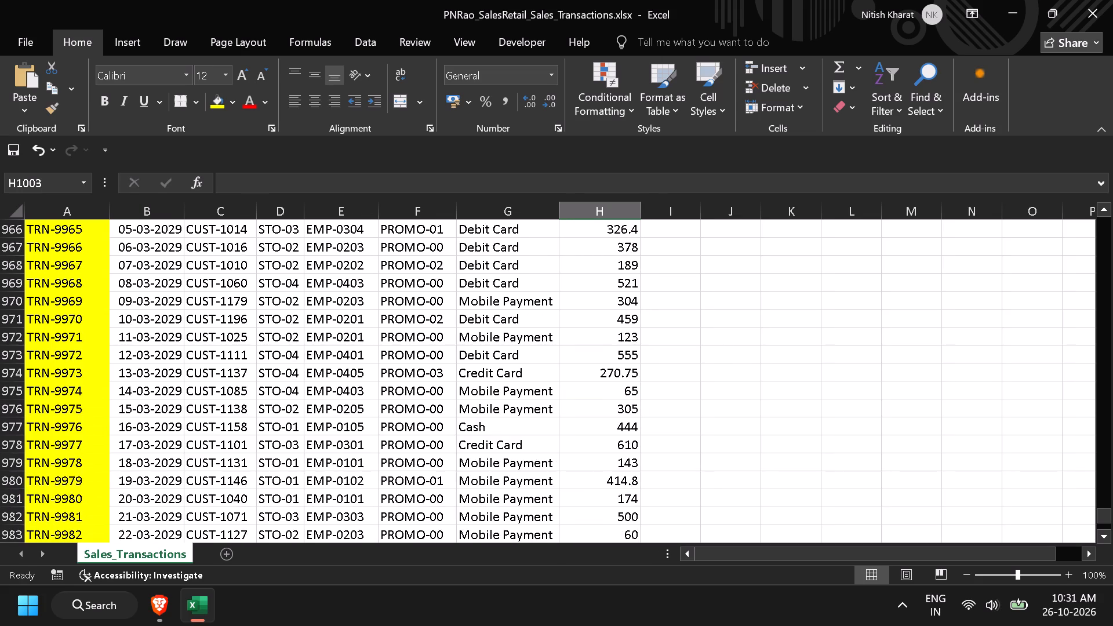
{"action": "scroll", "coordinate": [485, 346], "scroll_direction": "up", "scroll_amount": 20}
{"action": "scroll", "coordinate": [485, 346], "scroll_direction": "up", "scroll_amount": 9}
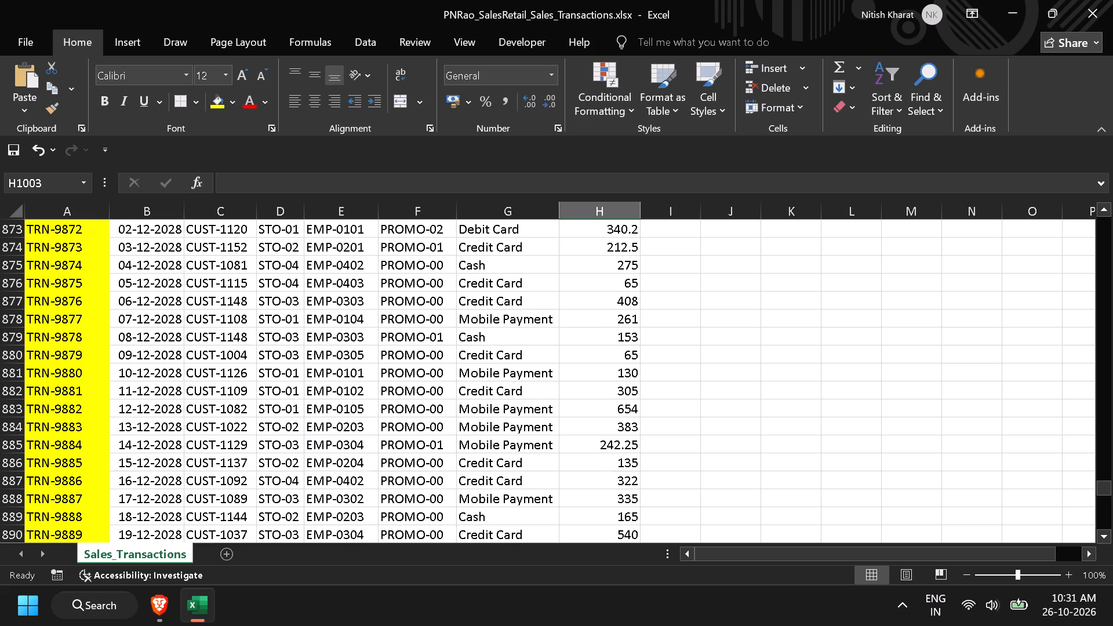
{"action": "left_click_drag", "start_coordinate": [1104, 483], "coordinate": [1100, 234]}
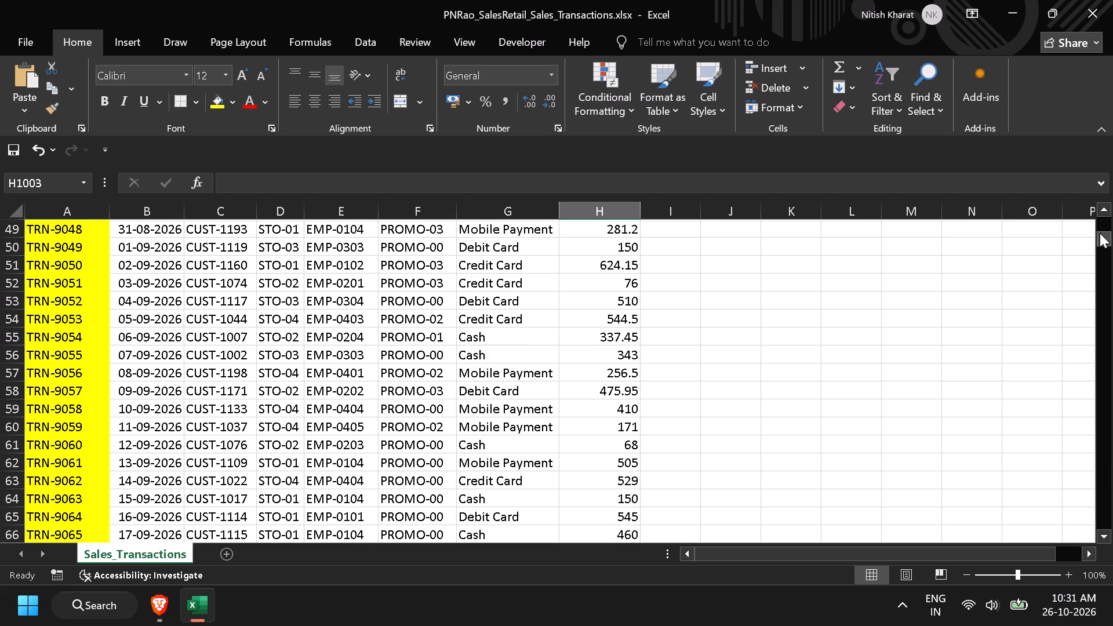
{"action": "scroll", "coordinate": [477, 305], "scroll_direction": "up", "scroll_amount": 20}
{"action": "scroll", "coordinate": [477, 305], "scroll_direction": "up", "scroll_amount": 3}
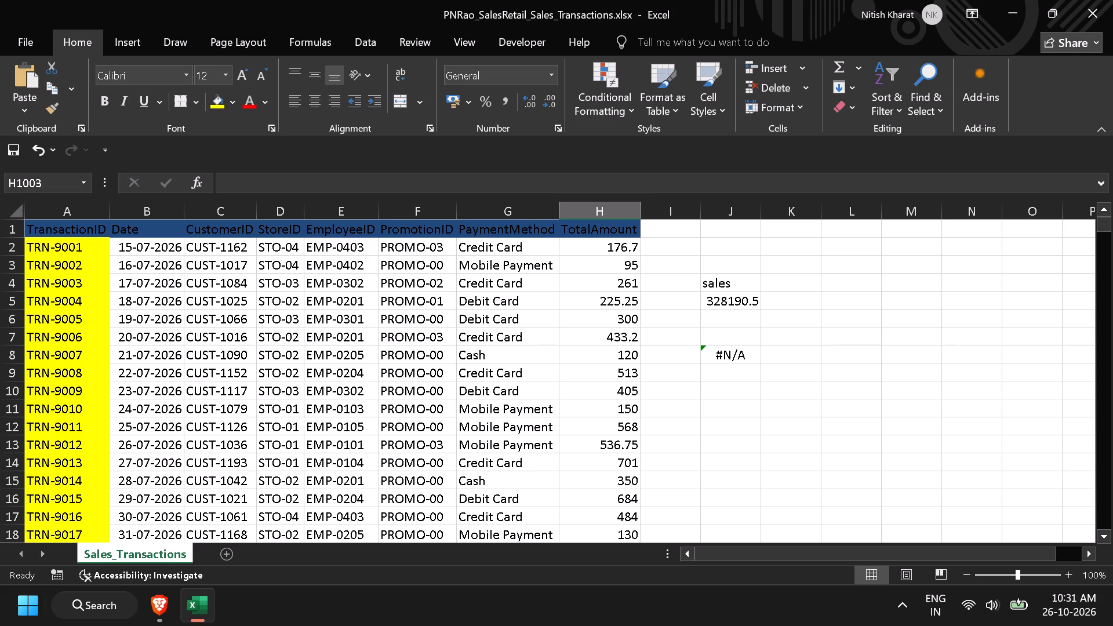
{"action": "left_click_drag", "start_coordinate": [1106, 229], "coordinate": [1111, 505]}
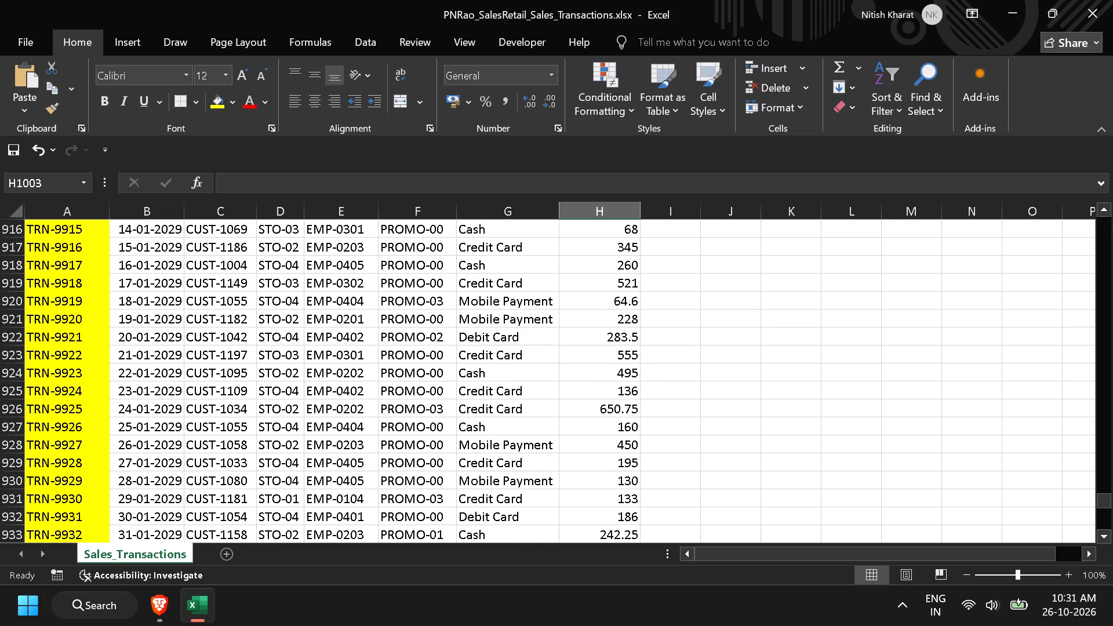
{"action": "scroll", "coordinate": [854, 442], "scroll_direction": "down", "scroll_amount": 20}
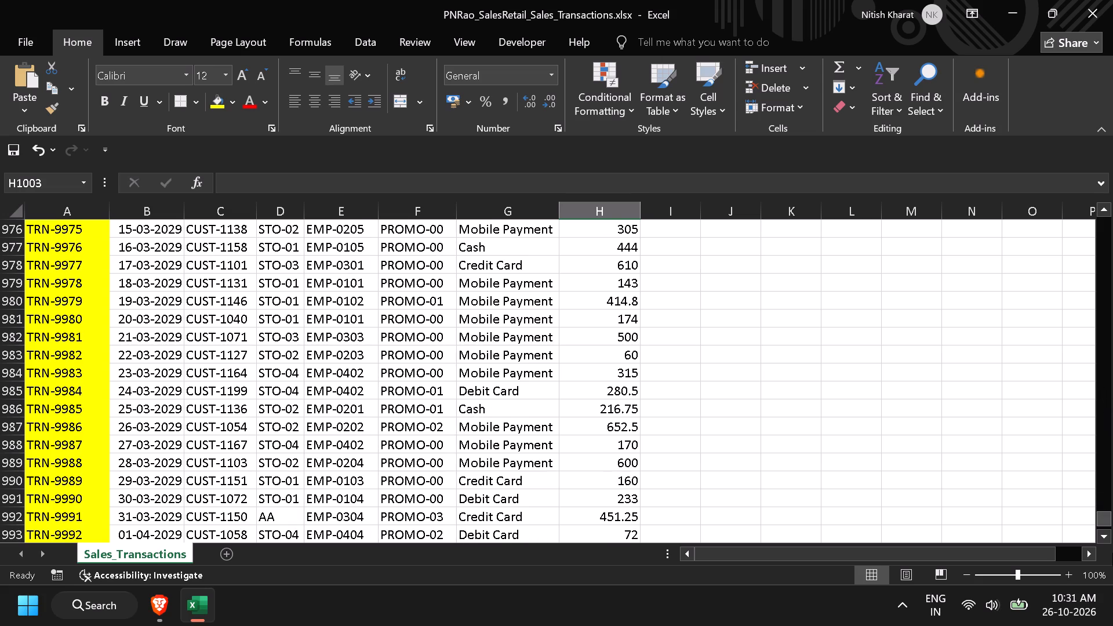
{"action": "left_click_drag", "start_coordinate": [1108, 527], "coordinate": [1099, 552]}
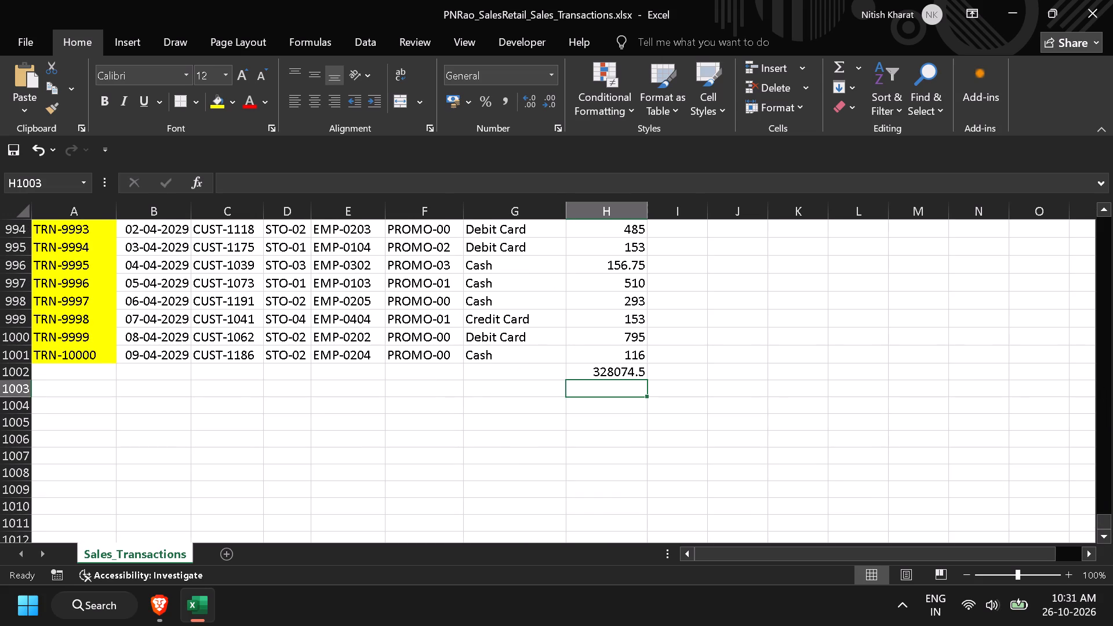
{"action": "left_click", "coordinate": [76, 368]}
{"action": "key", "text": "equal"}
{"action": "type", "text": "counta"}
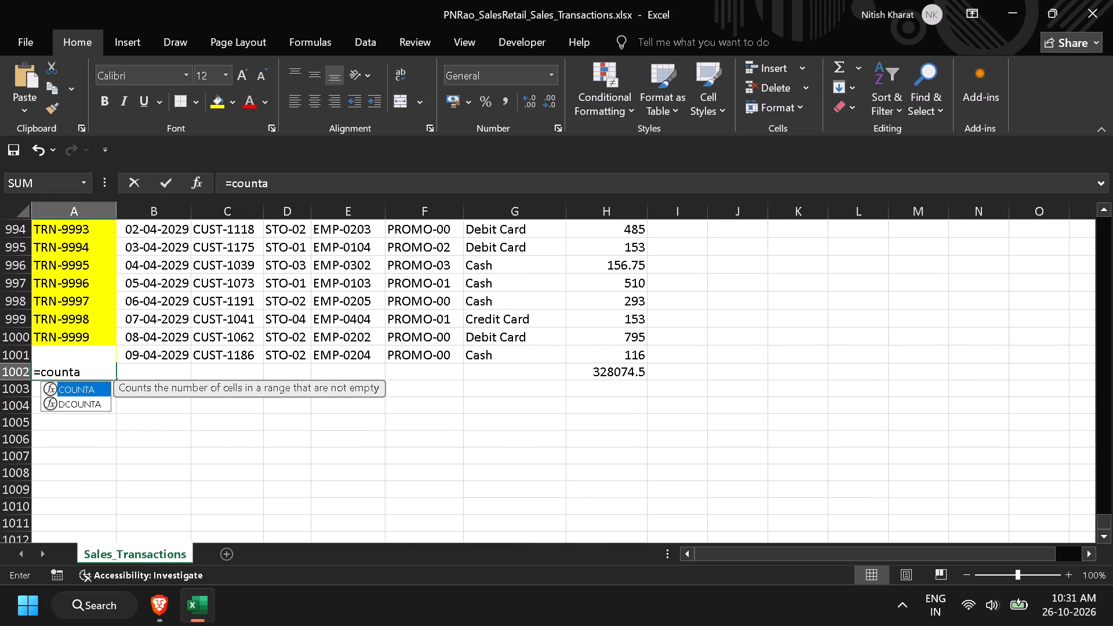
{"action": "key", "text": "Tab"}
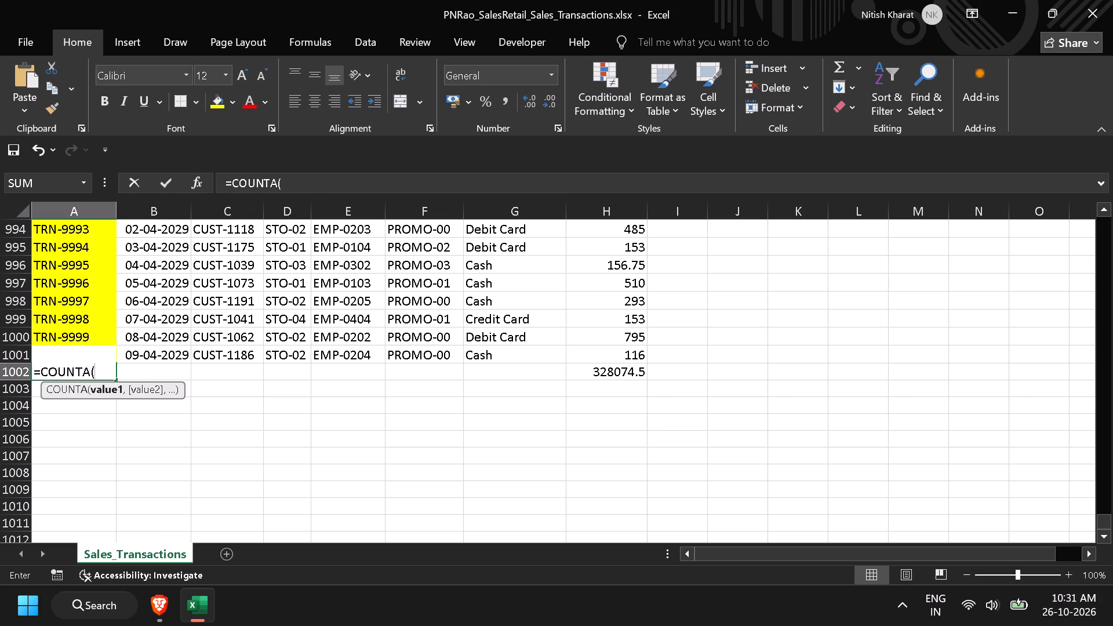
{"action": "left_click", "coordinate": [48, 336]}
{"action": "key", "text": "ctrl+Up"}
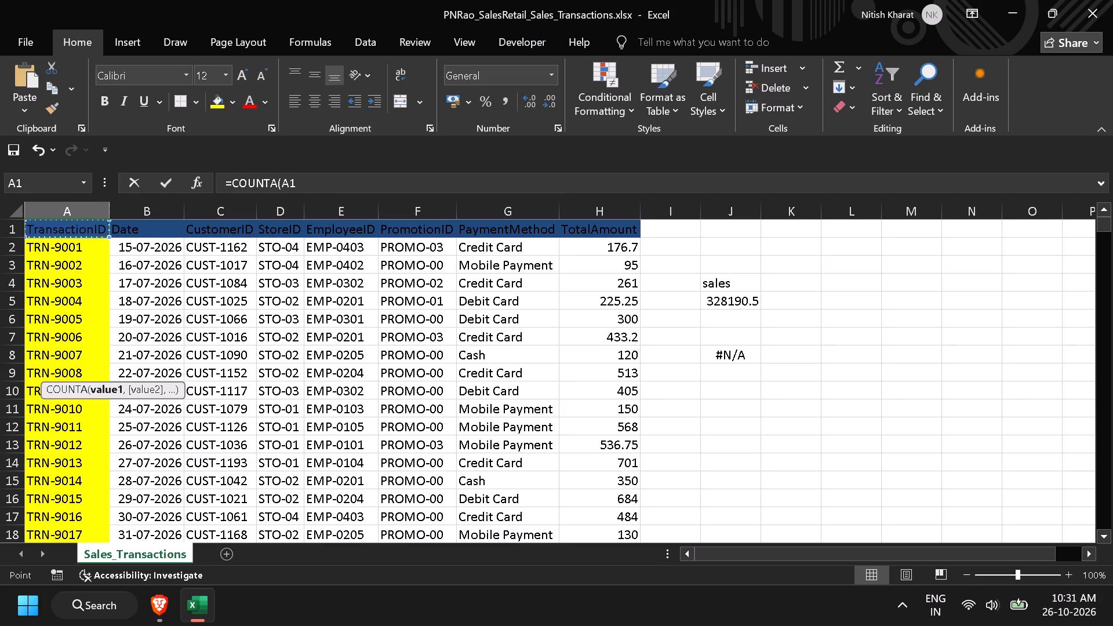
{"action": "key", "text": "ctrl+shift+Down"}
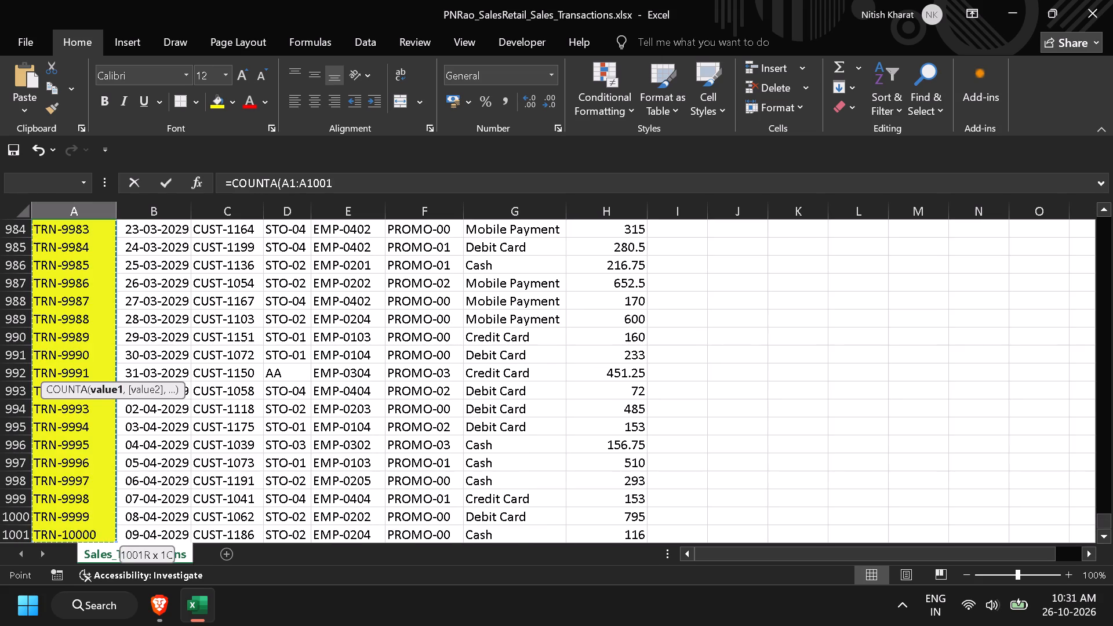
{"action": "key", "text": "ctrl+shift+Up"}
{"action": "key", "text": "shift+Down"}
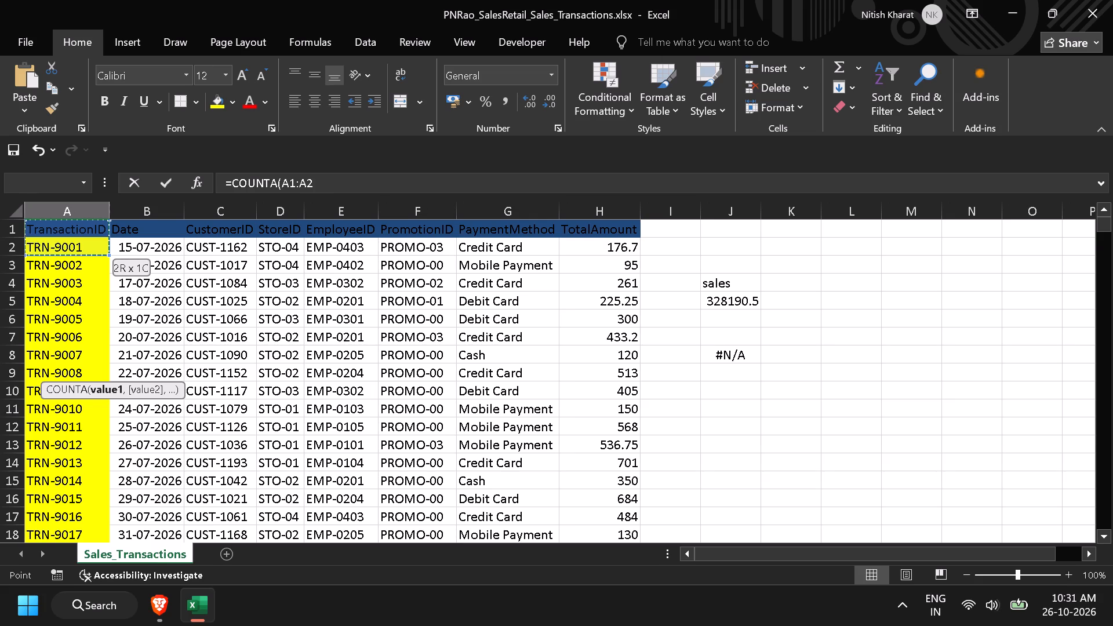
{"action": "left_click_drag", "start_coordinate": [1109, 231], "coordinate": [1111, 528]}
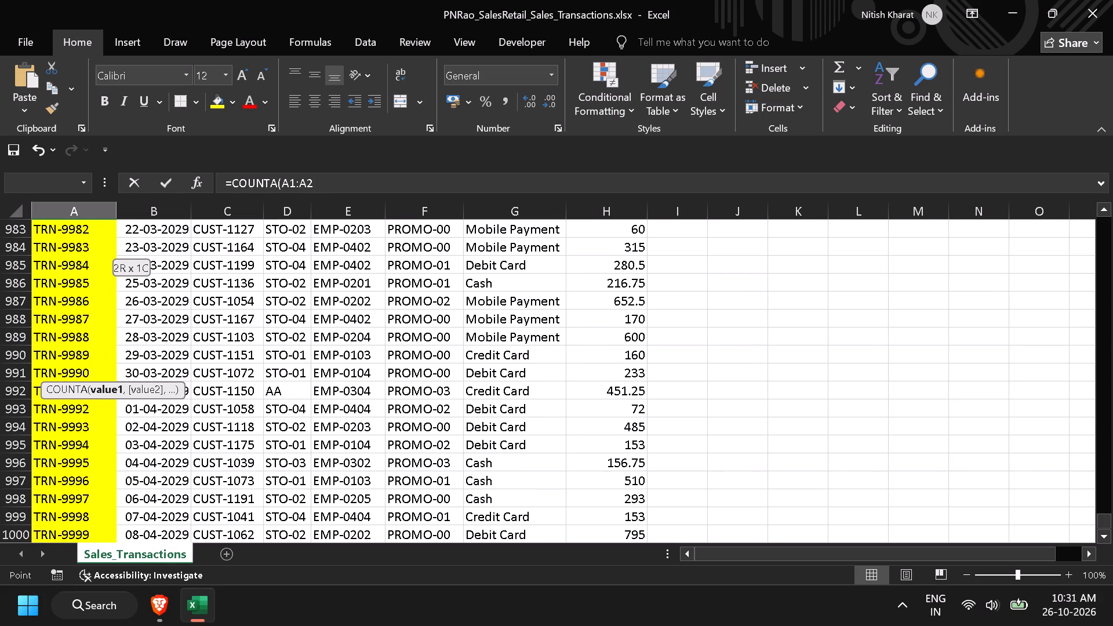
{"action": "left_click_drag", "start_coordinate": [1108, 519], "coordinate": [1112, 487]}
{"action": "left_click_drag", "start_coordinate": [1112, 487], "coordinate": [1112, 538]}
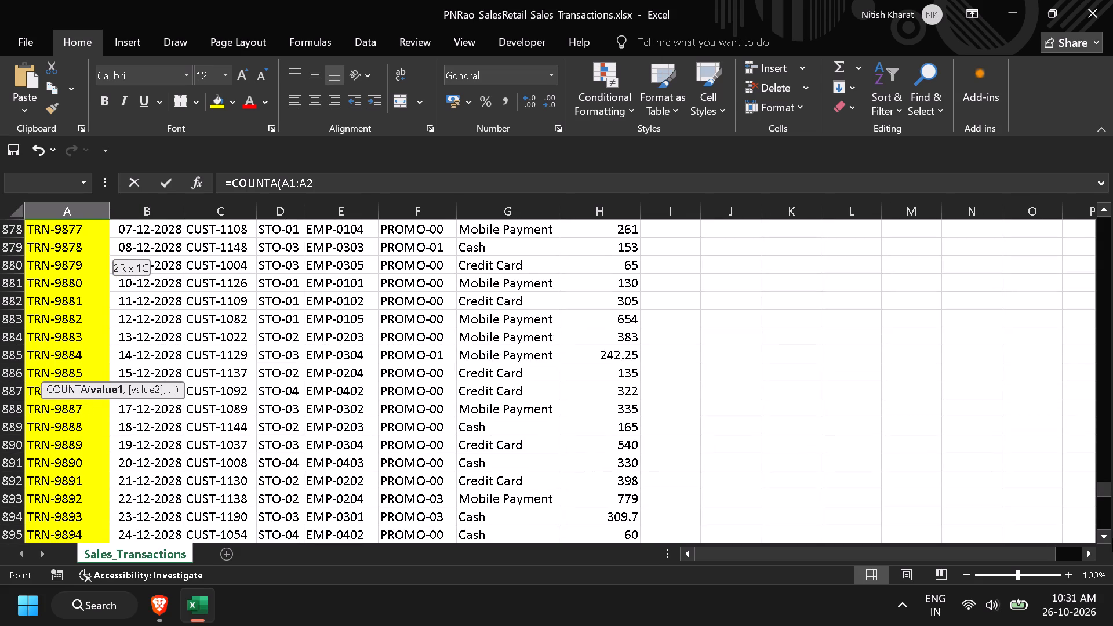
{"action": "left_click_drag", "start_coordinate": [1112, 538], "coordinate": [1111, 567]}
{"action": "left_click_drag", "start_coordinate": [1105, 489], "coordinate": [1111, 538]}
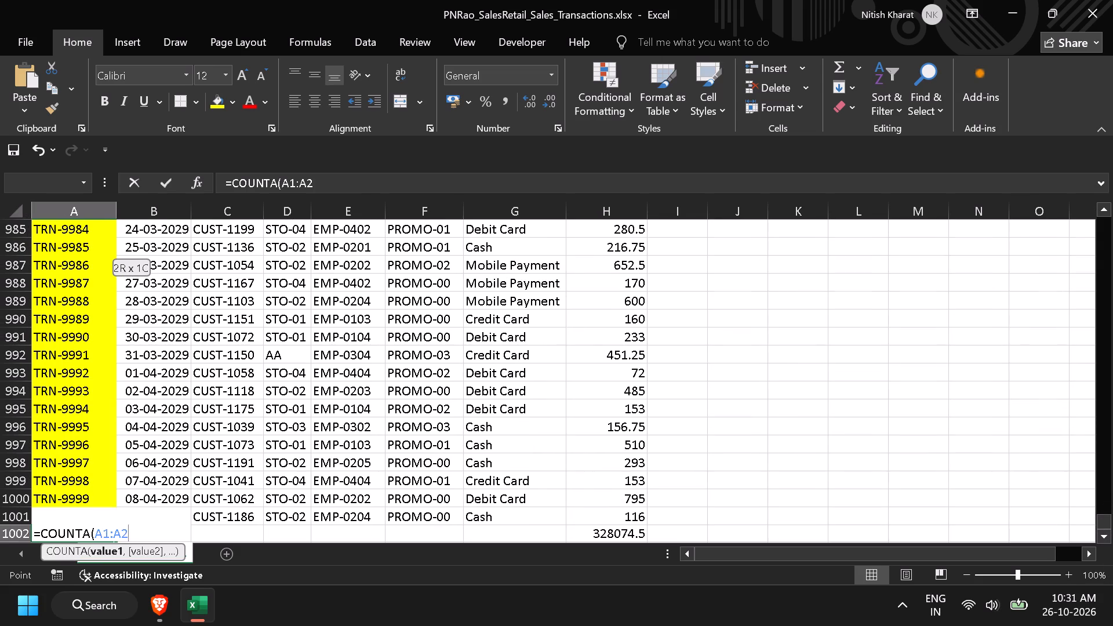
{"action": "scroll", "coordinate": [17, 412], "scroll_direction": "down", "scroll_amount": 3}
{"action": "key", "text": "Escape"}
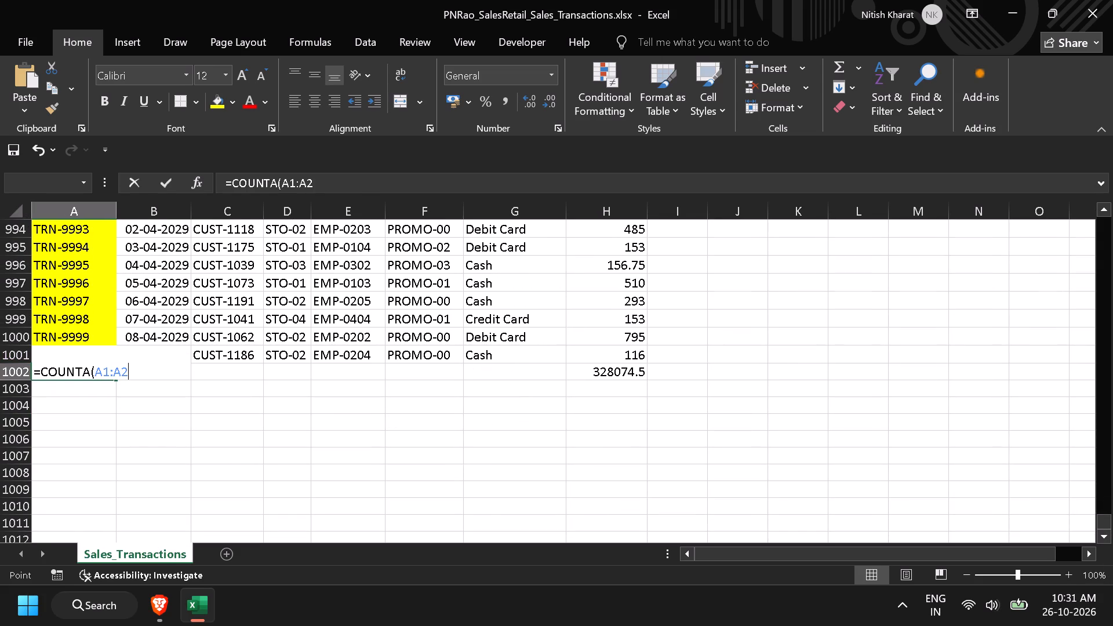
Enter a COUNTA formula in A1003, below the TransactionID column, over the range A1:A1001.
{"action": "left_click", "coordinate": [81, 388]}
{"action": "key", "text": "equal"}
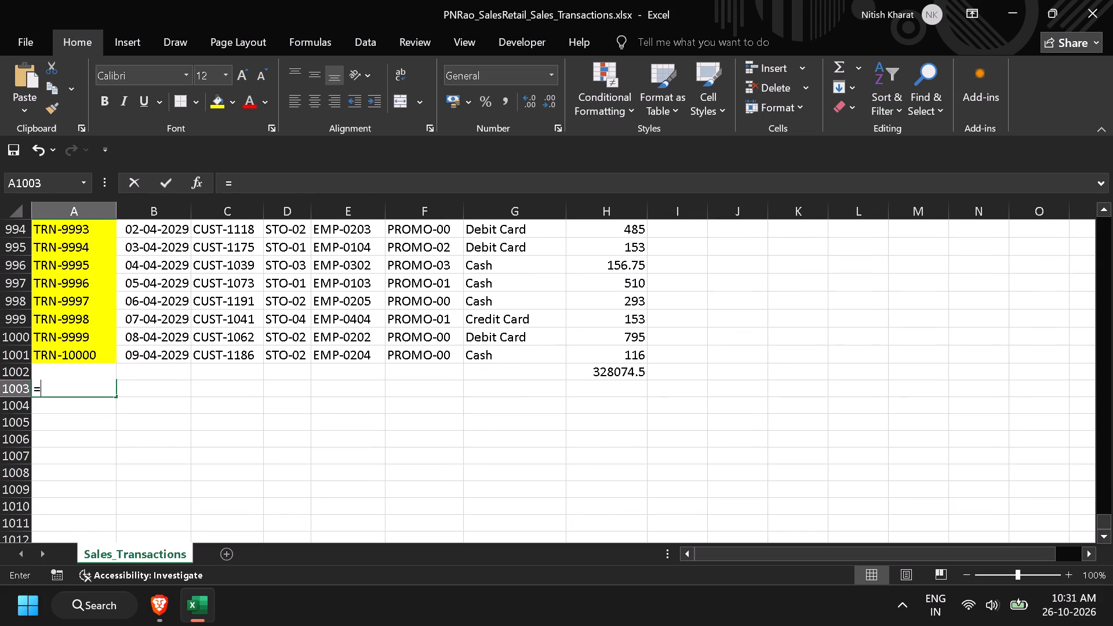
{"action": "type", "text": "oun"}
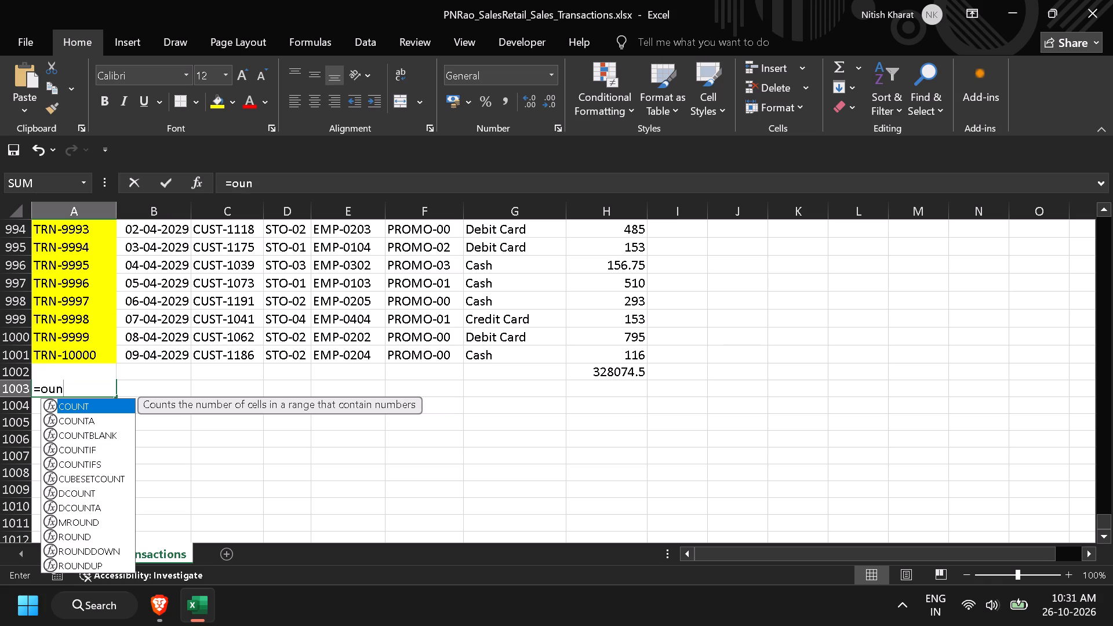
{"action": "key", "text": "t"}
{"action": "key", "text": "a"}
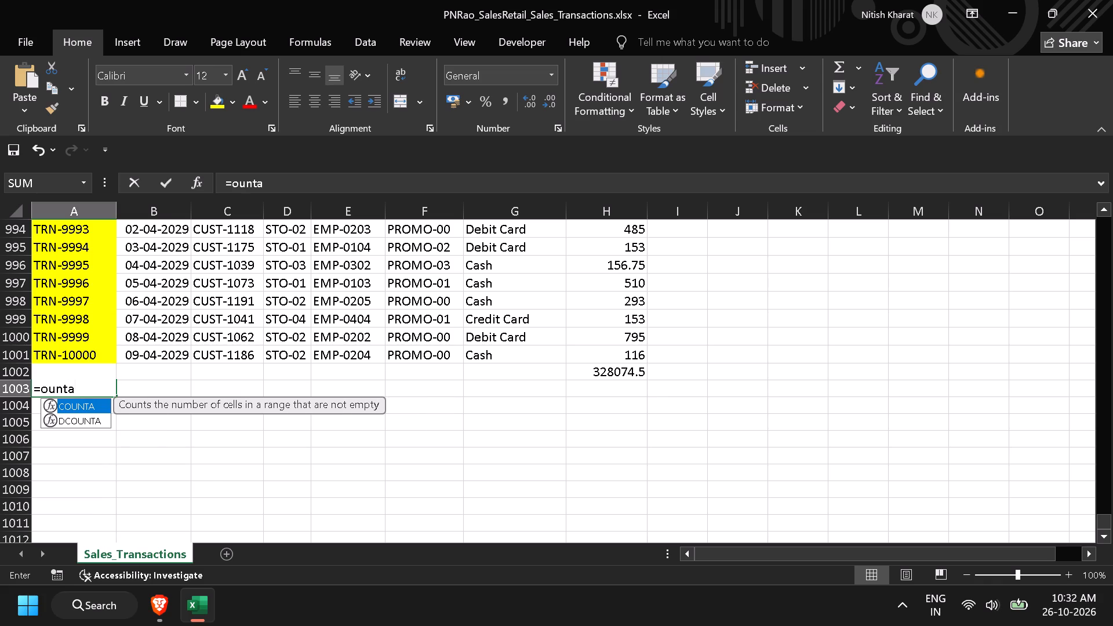
{"action": "key", "text": "shift+parenleft"}
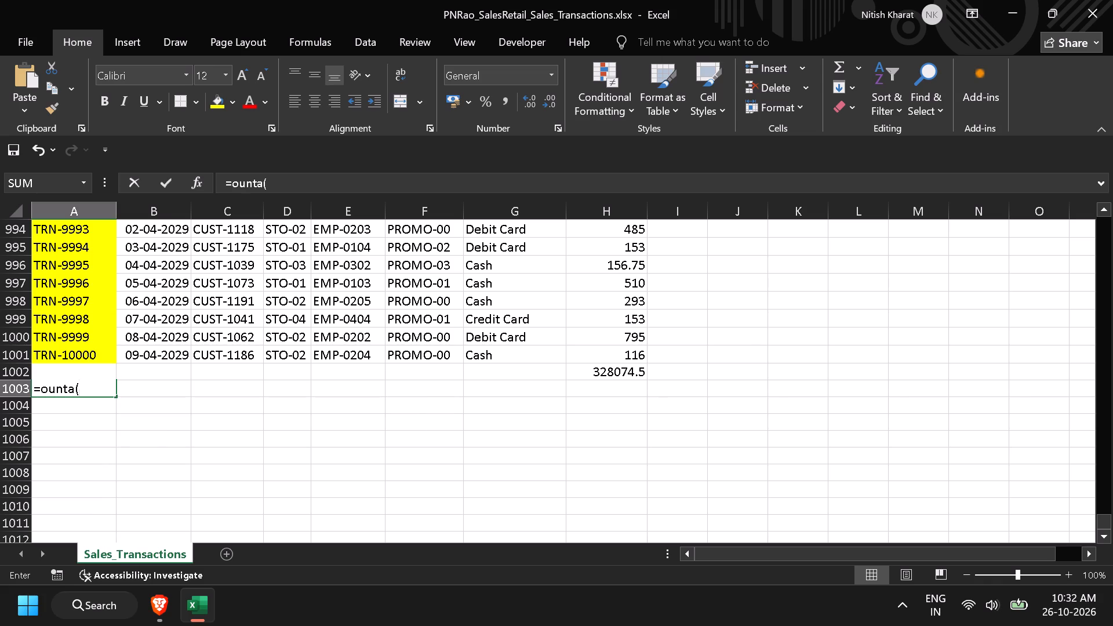
{"action": "left_click", "coordinate": [46, 391]}
{"action": "key", "text": "BackSpace"}
{"action": "key", "text": "c"}
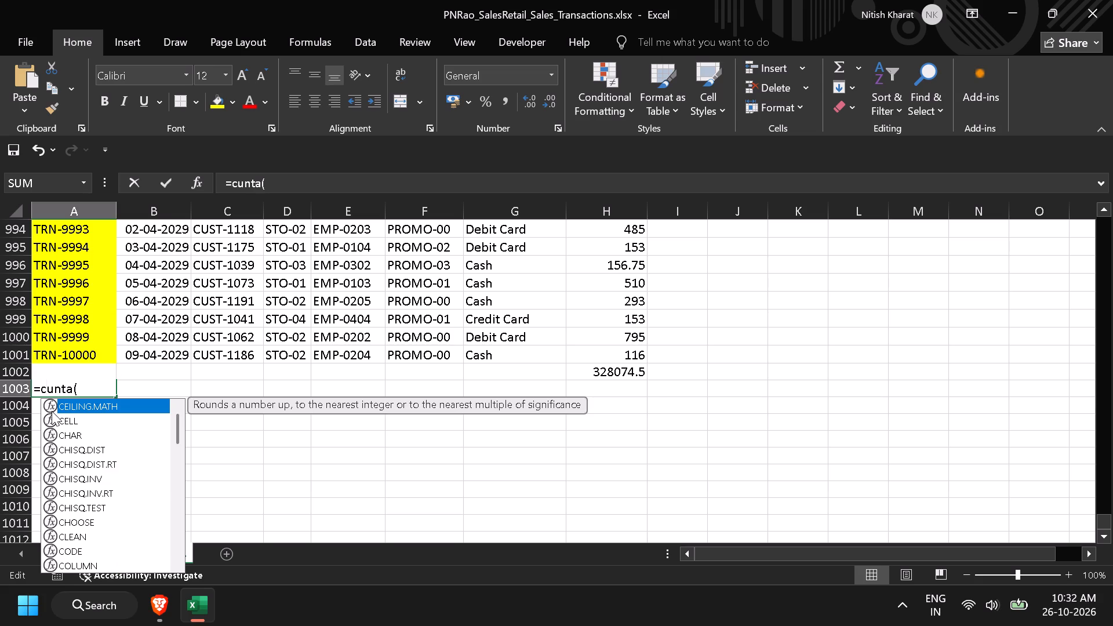
{"action": "left_click", "coordinate": [85, 390]}
{"action": "key", "text": "BackSpace"}
{"action": "key", "text": "BackSpace"}
{"action": "key", "text": "BackSpace"}
{"action": "key", "text": "BackSpace"}
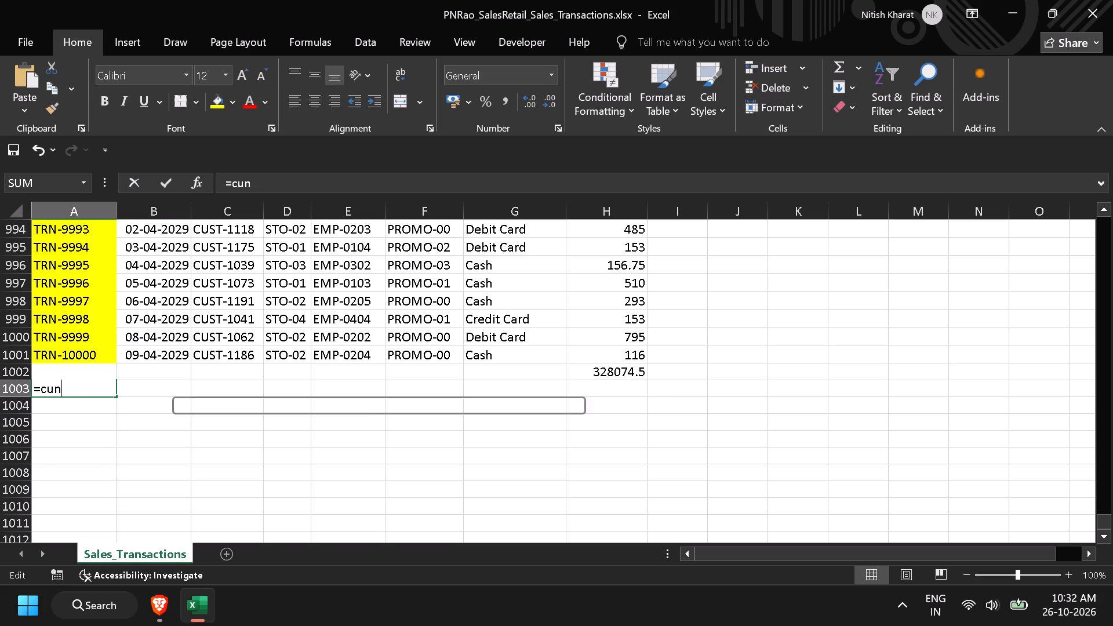
{"action": "key", "text": "BackSpace"}
{"action": "type", "text": "ounta"}
{"action": "key", "text": "Tab"}
{"action": "left_click", "coordinate": [67, 359]}
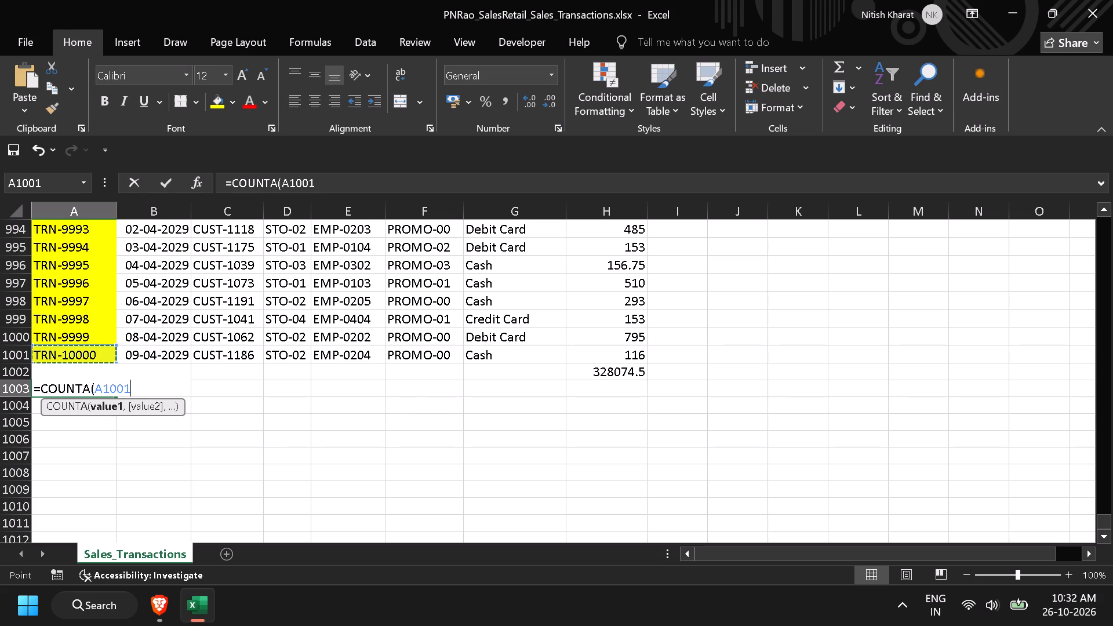
{"action": "key", "text": "ctrl+shift+Up"}
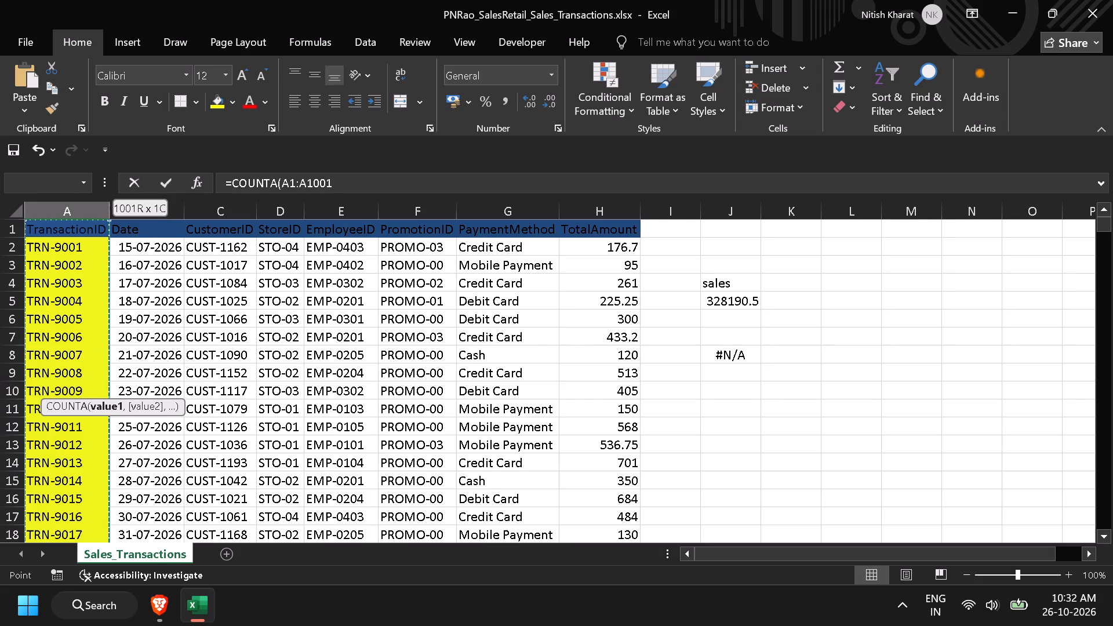
{"action": "key", "text": "Return"}
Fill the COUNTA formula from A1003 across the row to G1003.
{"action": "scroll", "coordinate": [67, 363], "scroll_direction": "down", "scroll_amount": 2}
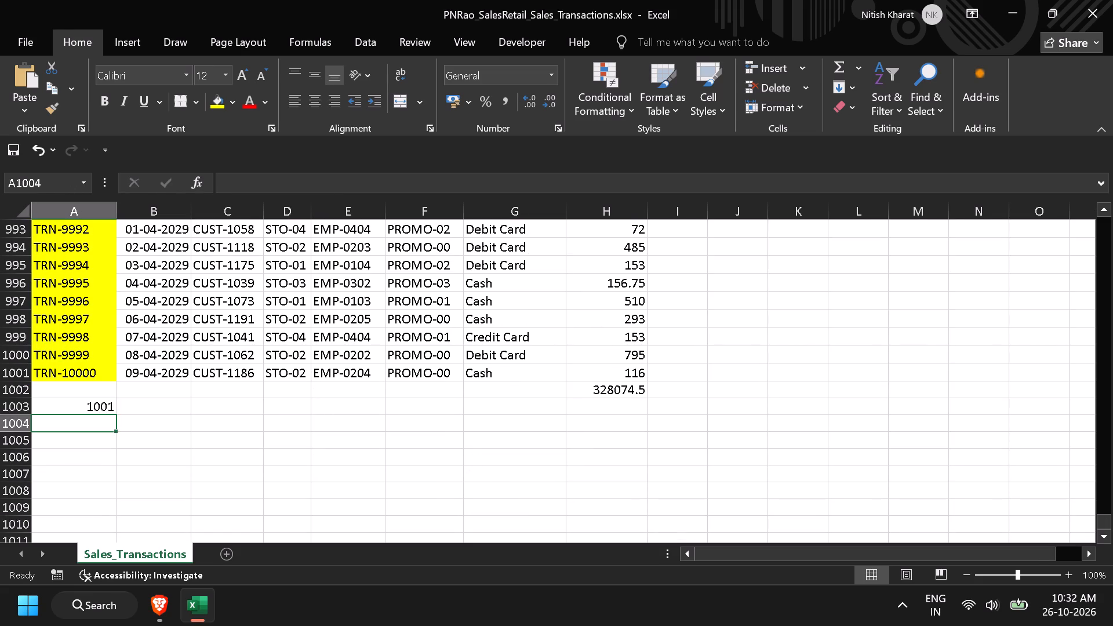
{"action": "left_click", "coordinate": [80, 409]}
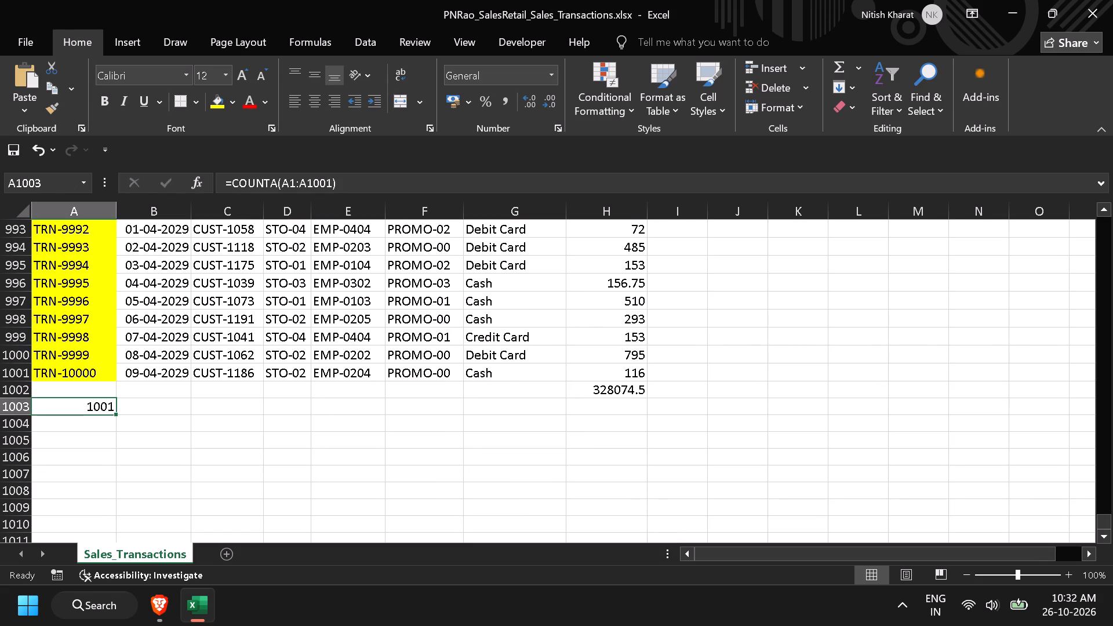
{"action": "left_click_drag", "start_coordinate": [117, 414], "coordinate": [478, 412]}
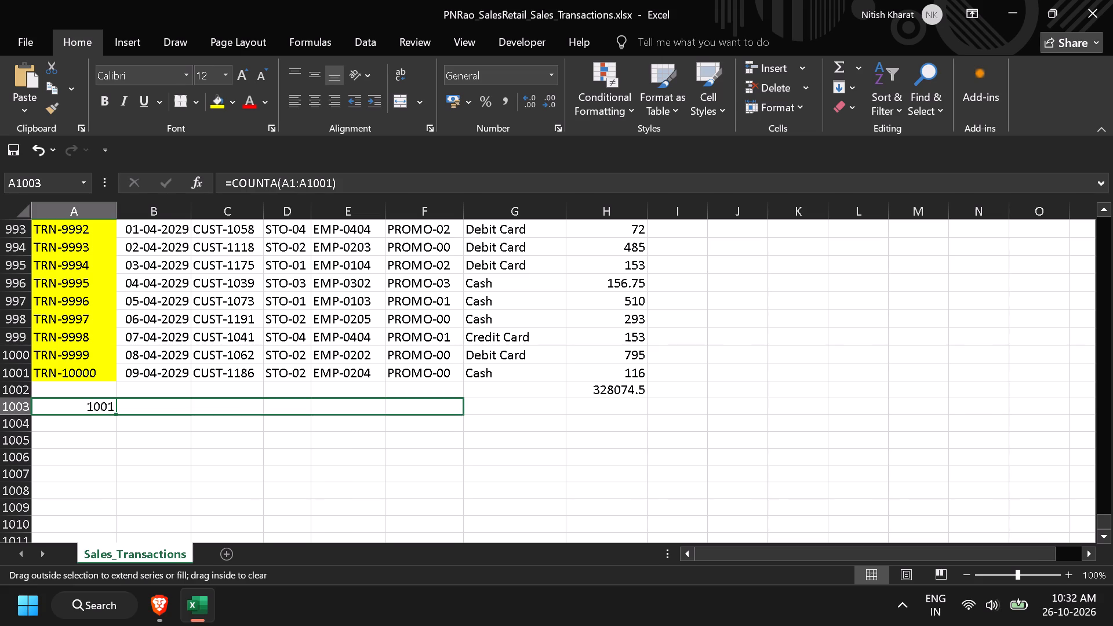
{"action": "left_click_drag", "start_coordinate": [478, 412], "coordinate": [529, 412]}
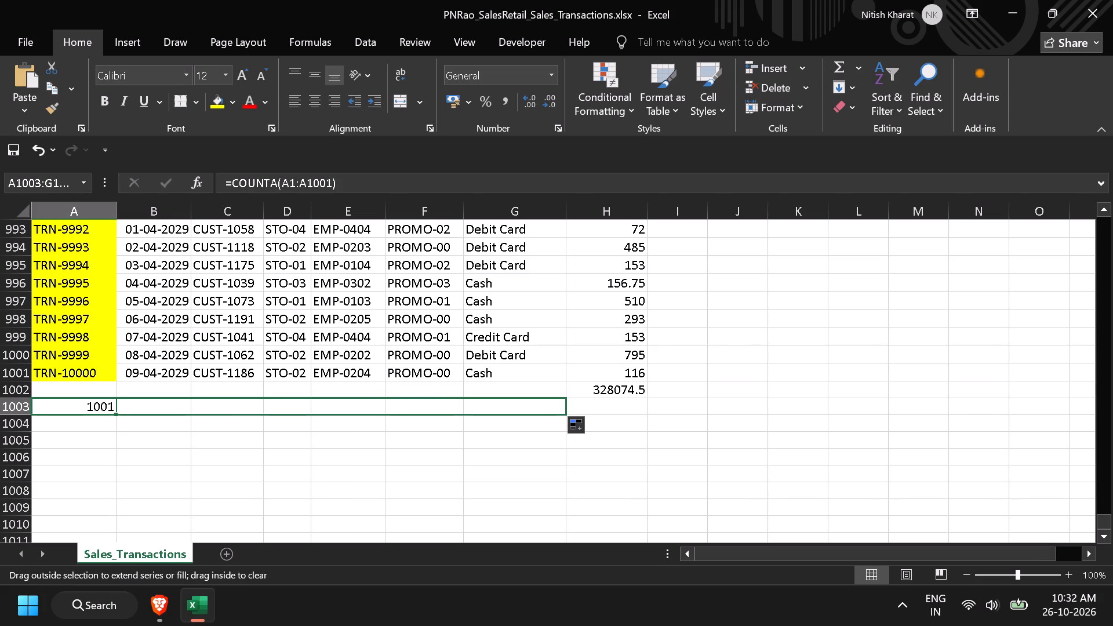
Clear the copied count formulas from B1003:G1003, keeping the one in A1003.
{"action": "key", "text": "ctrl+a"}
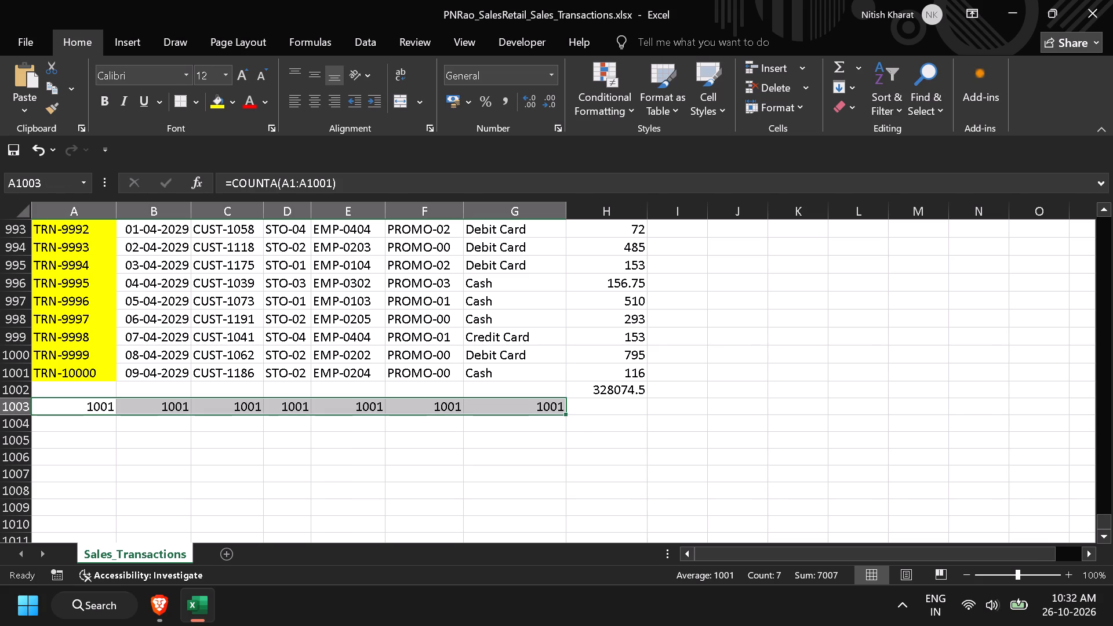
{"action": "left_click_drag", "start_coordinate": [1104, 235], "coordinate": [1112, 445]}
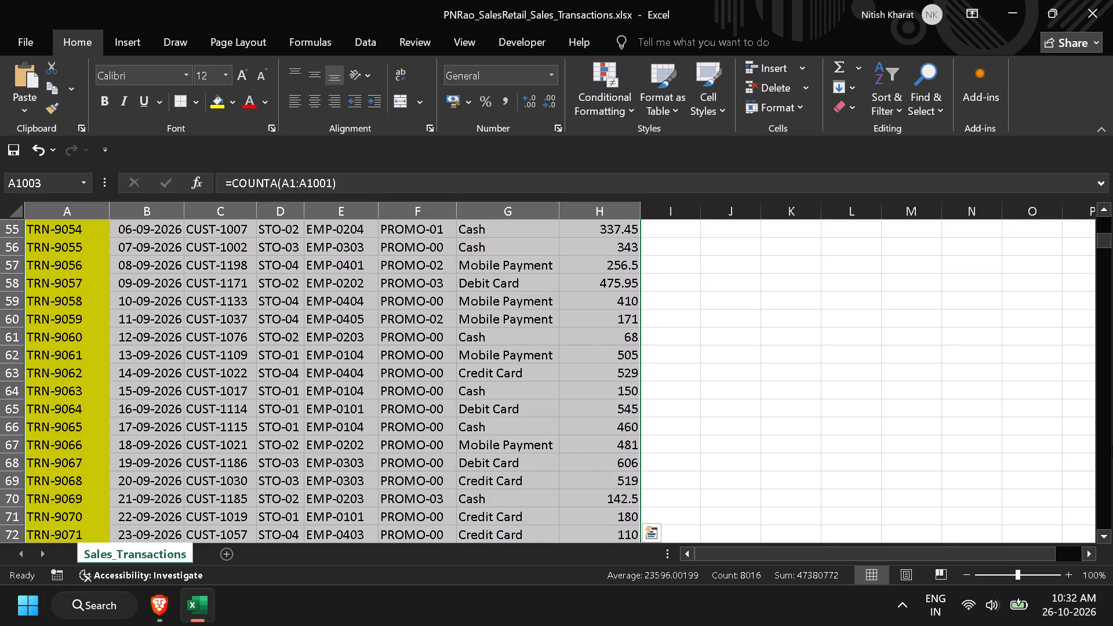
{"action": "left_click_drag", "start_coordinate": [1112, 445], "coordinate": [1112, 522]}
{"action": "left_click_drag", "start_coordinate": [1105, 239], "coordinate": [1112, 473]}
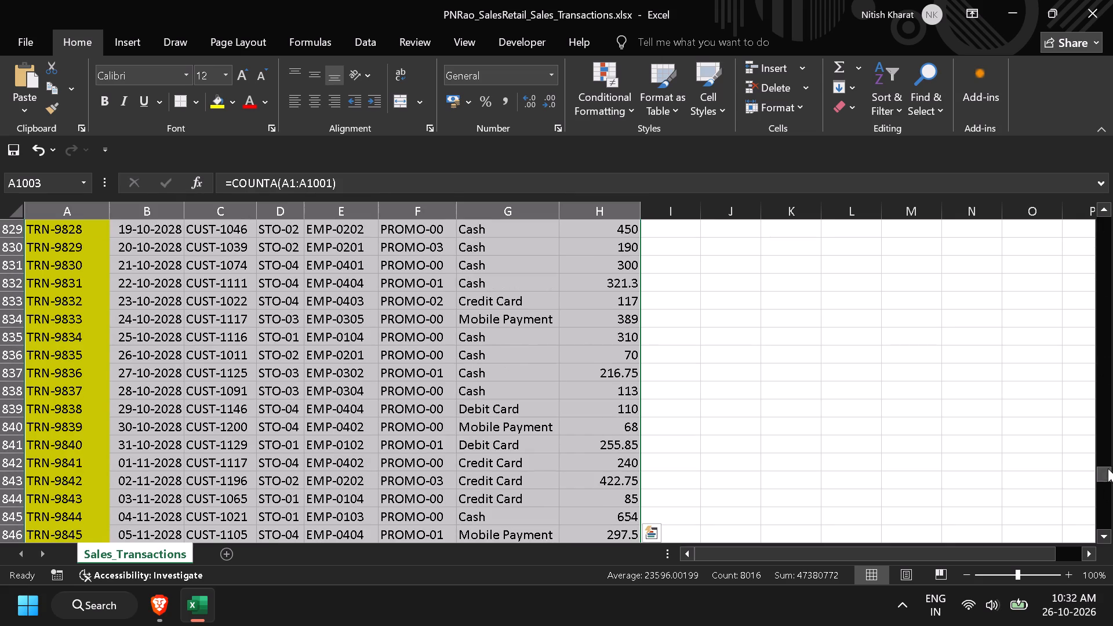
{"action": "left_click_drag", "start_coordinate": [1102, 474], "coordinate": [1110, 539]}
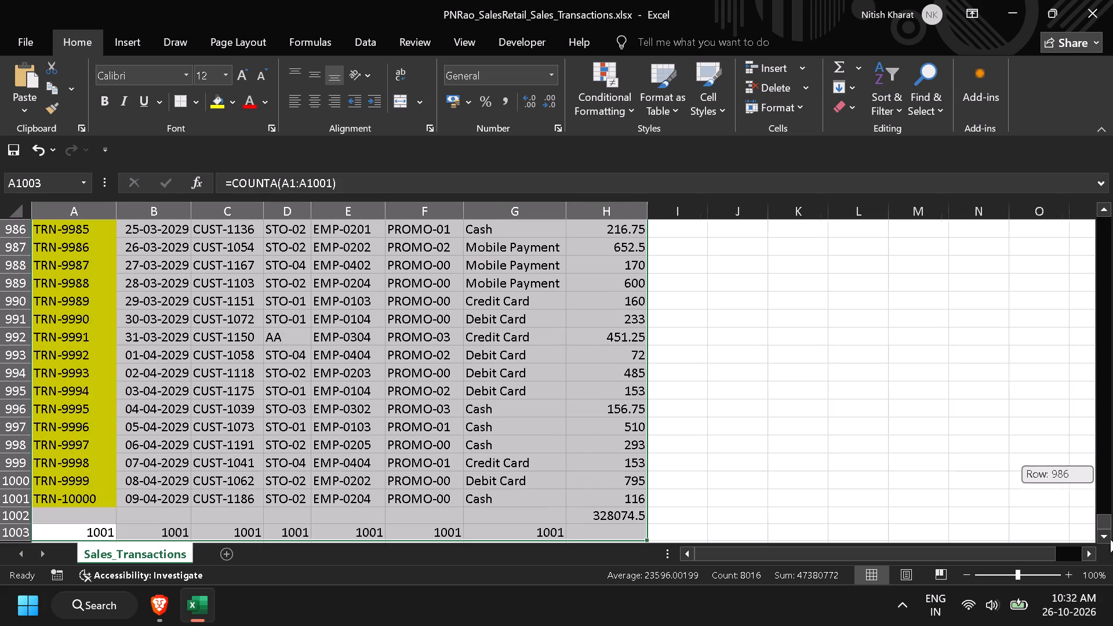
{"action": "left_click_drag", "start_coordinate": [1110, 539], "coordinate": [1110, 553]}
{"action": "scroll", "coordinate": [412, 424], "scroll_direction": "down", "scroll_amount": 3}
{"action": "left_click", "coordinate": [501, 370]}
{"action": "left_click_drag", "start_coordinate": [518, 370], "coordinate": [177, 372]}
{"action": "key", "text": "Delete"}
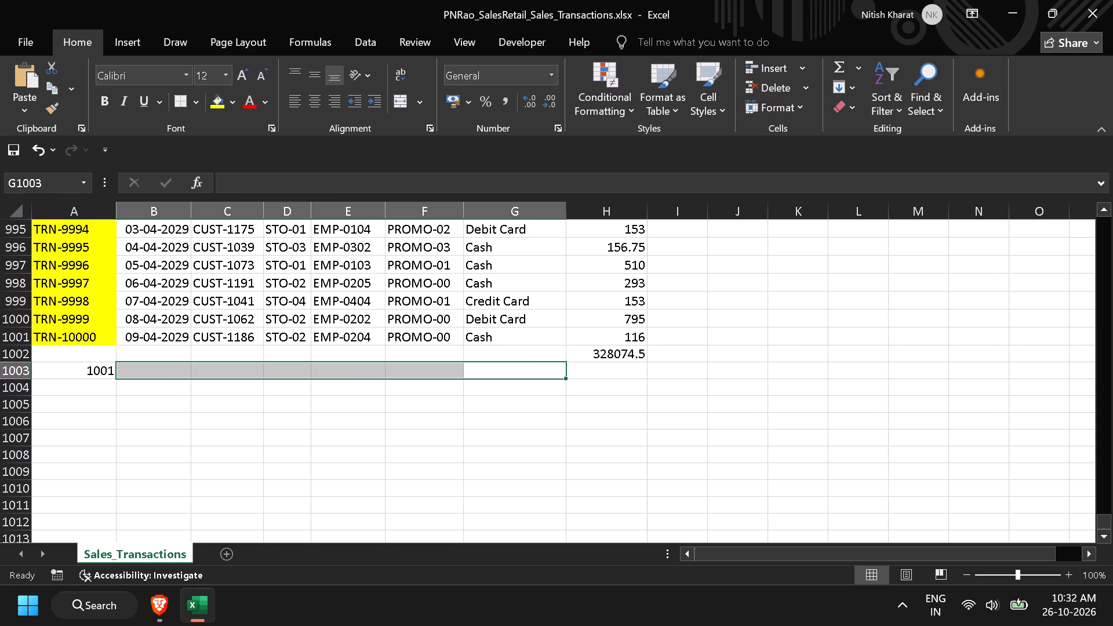
Enter a COUNTA formula in B1003, below the Date column, over the range B1:B1001.
{"action": "left_click", "coordinate": [178, 372]}
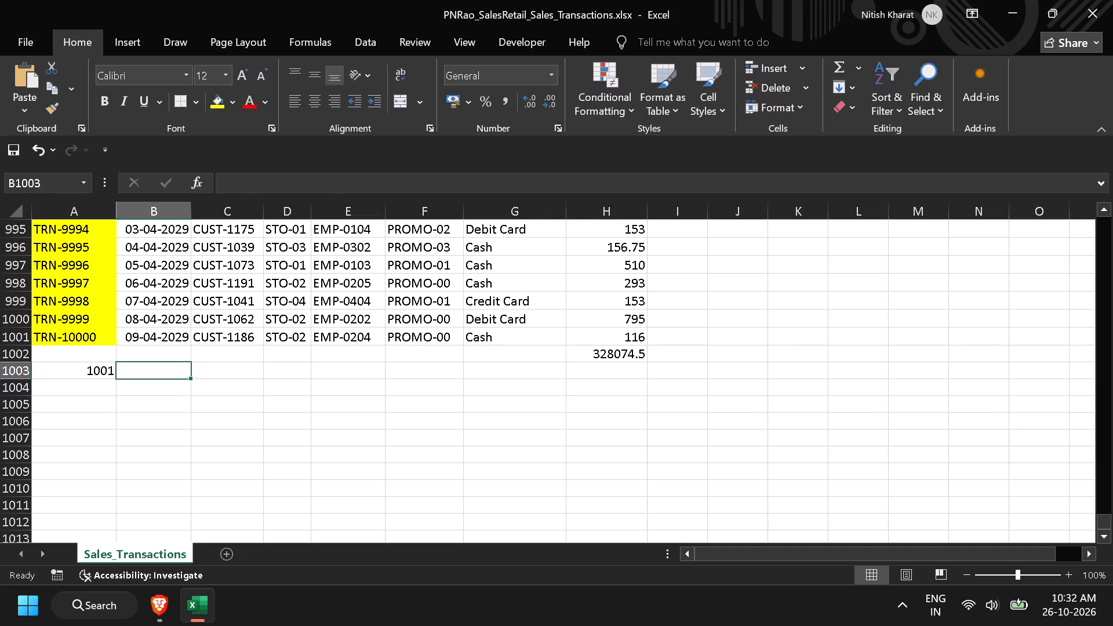
{"action": "type", "text": "=coutn"}
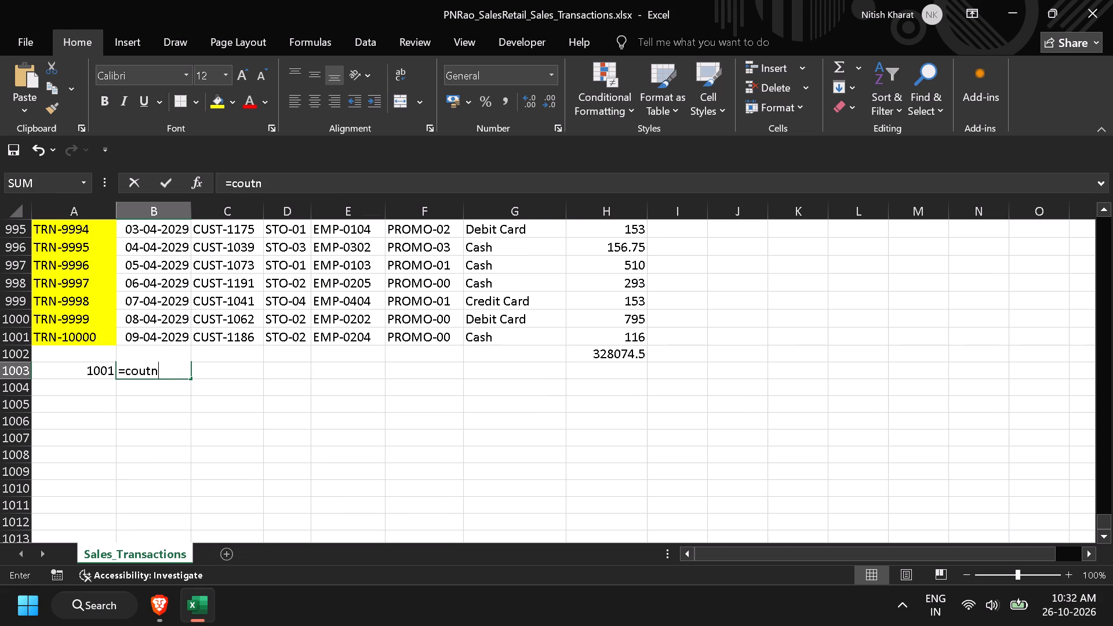
{"action": "key", "text": "BackSpace"}
{"action": "key", "text": "BackSpace"}
{"action": "type", "text": "nta"}
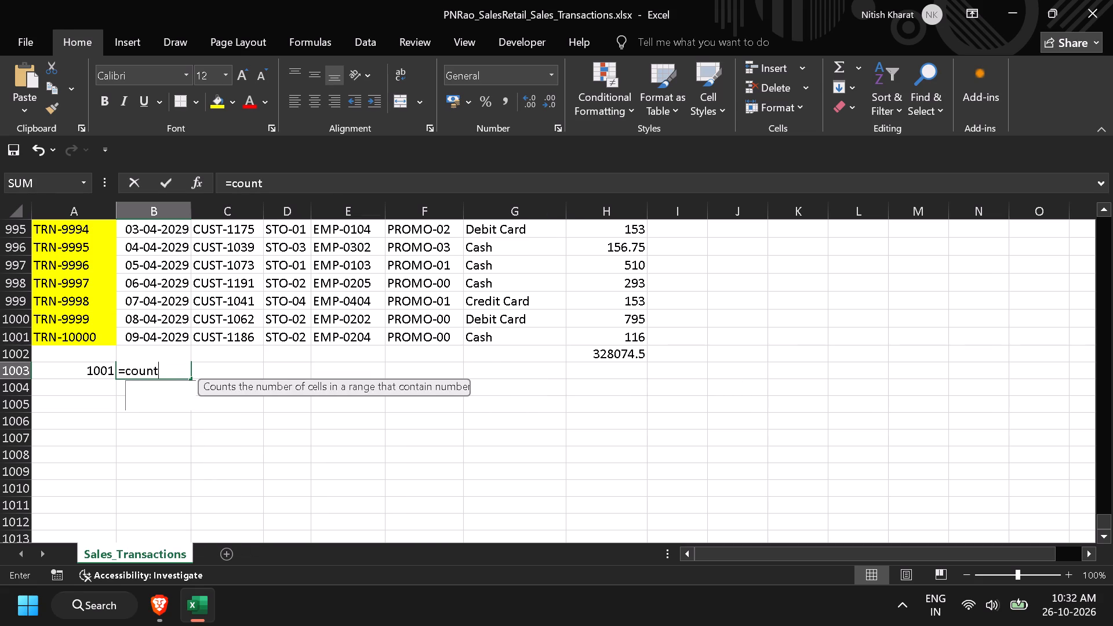
{"action": "key", "text": "Tab"}
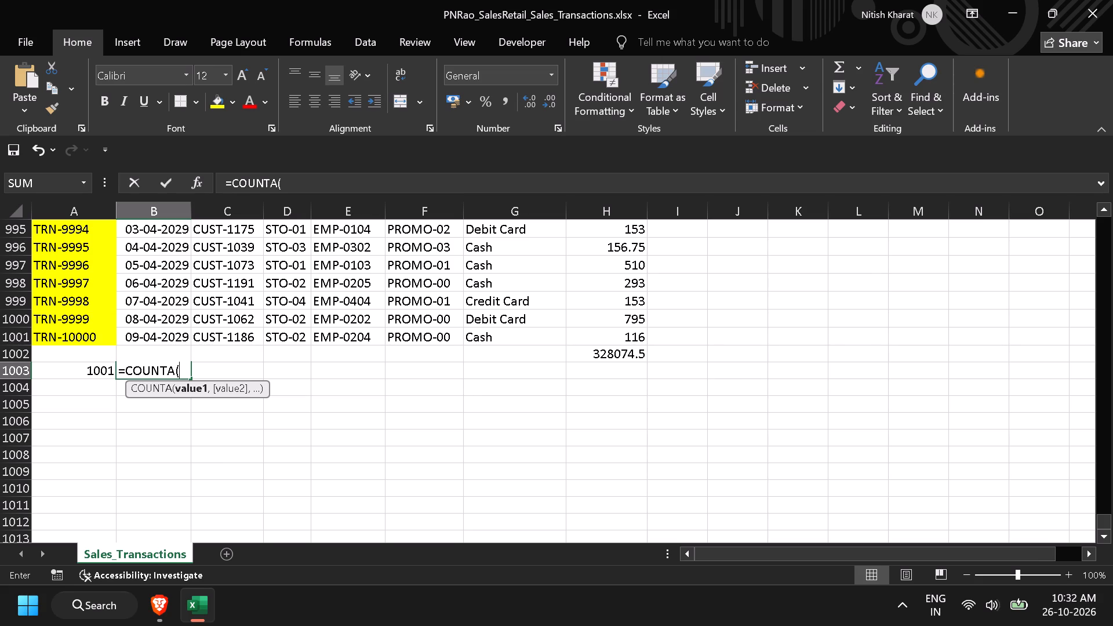
{"action": "left_click", "coordinate": [173, 336]}
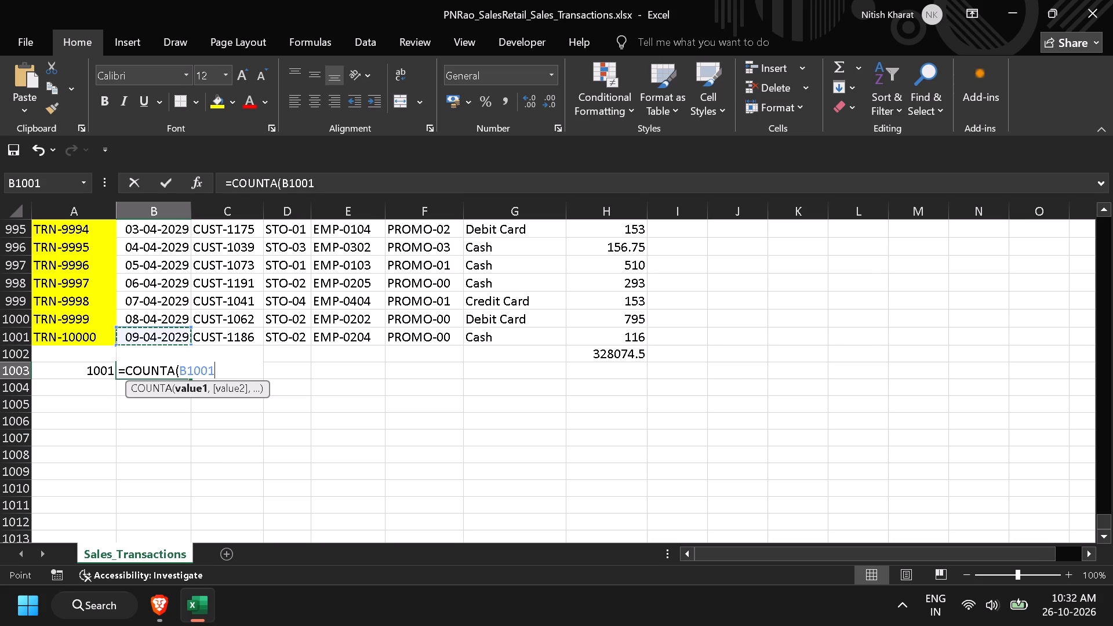
{"action": "key", "text": "ctrl+shift+Up"}
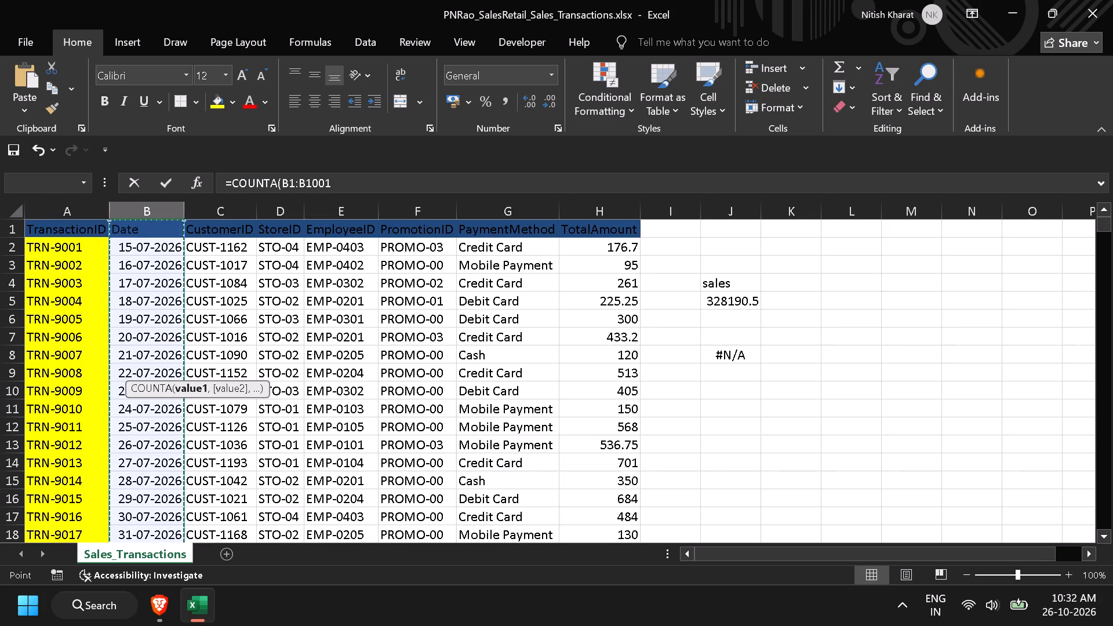
{"action": "key", "text": "Return"}
Fill the COUNTA formula from B1003 across the row to G1003.
{"action": "scroll", "coordinate": [178, 342], "scroll_direction": "down", "scroll_amount": 1}
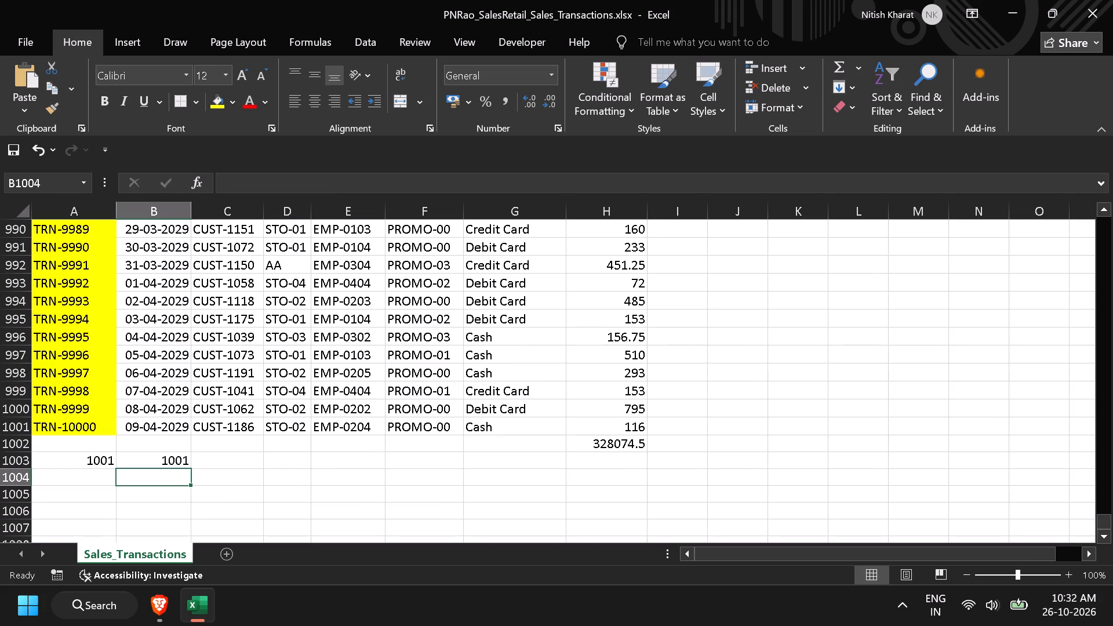
{"action": "left_click", "coordinate": [224, 463]}
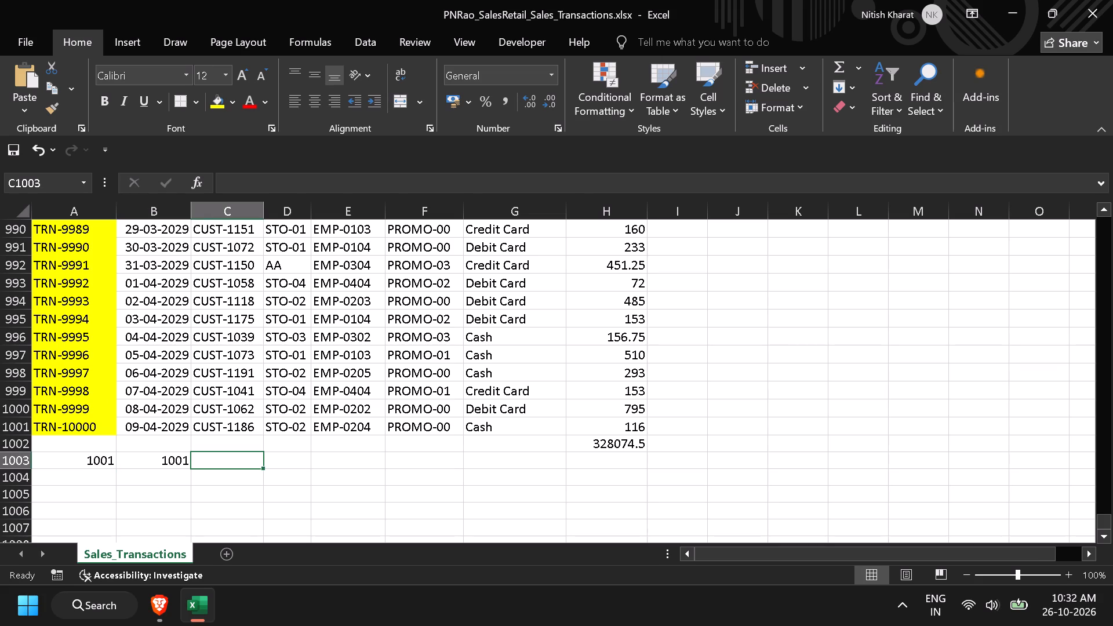
{"action": "left_click", "coordinate": [172, 458]}
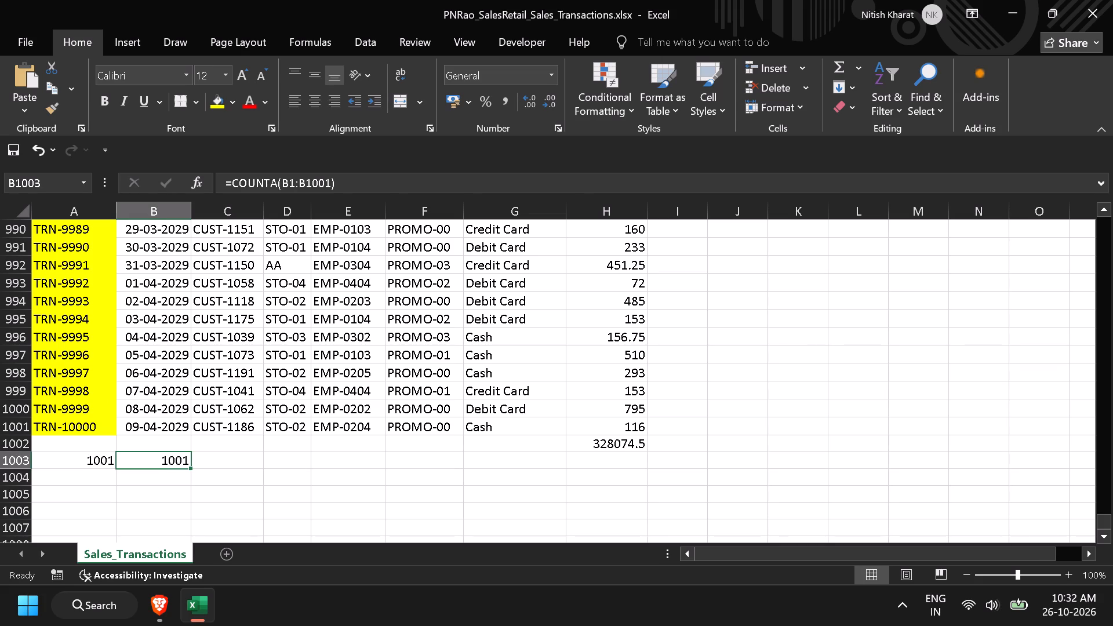
{"action": "left_click_drag", "start_coordinate": [191, 469], "coordinate": [519, 461]}
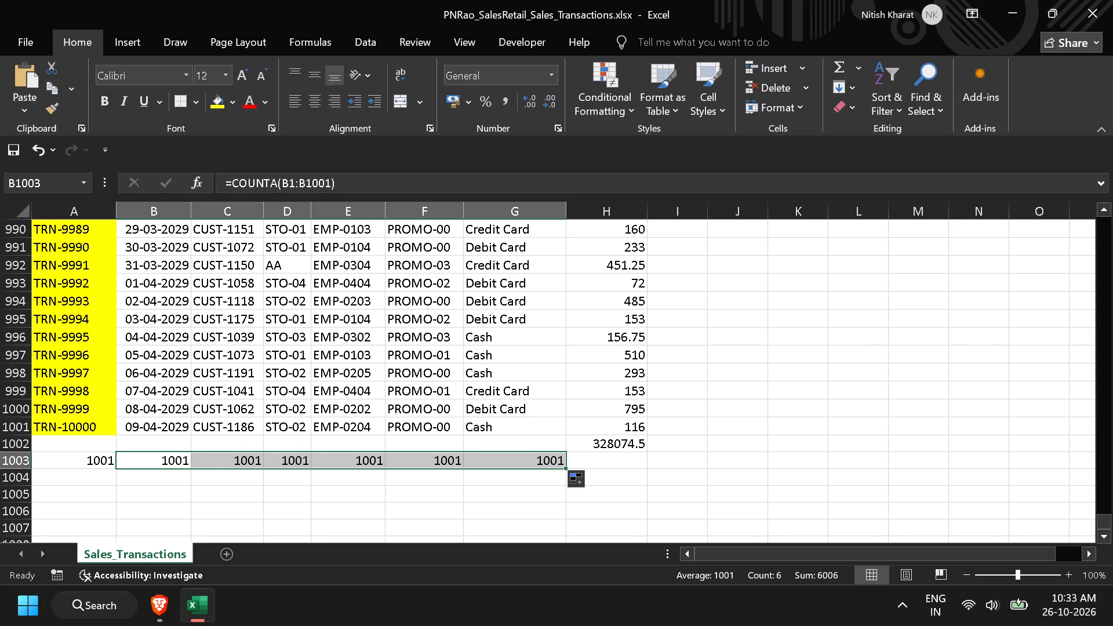
{"action": "left_click", "coordinate": [736, 394]}
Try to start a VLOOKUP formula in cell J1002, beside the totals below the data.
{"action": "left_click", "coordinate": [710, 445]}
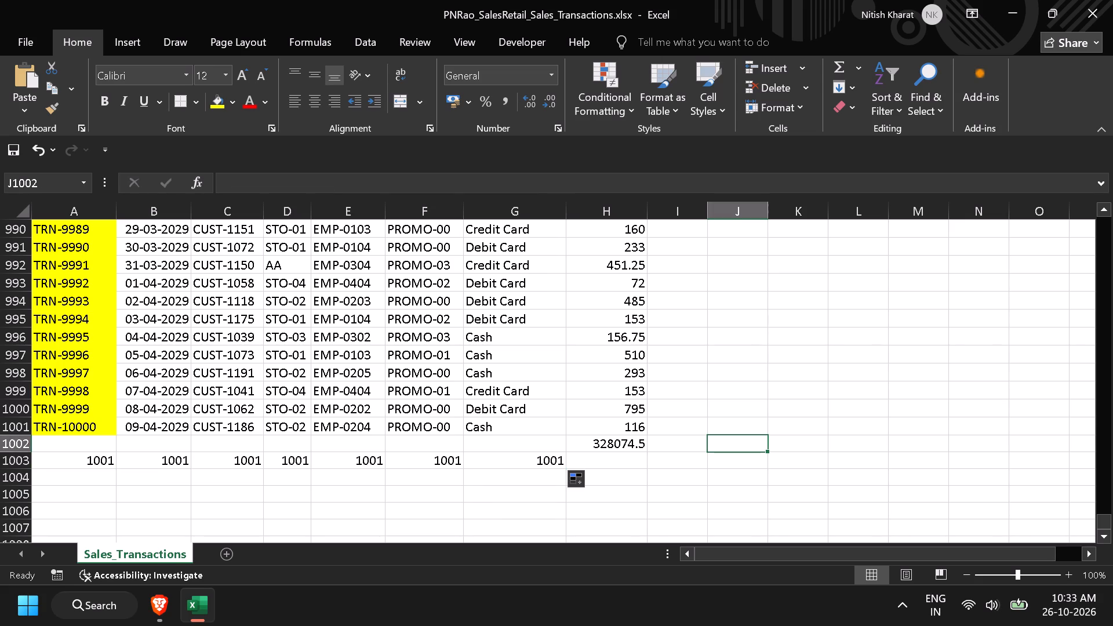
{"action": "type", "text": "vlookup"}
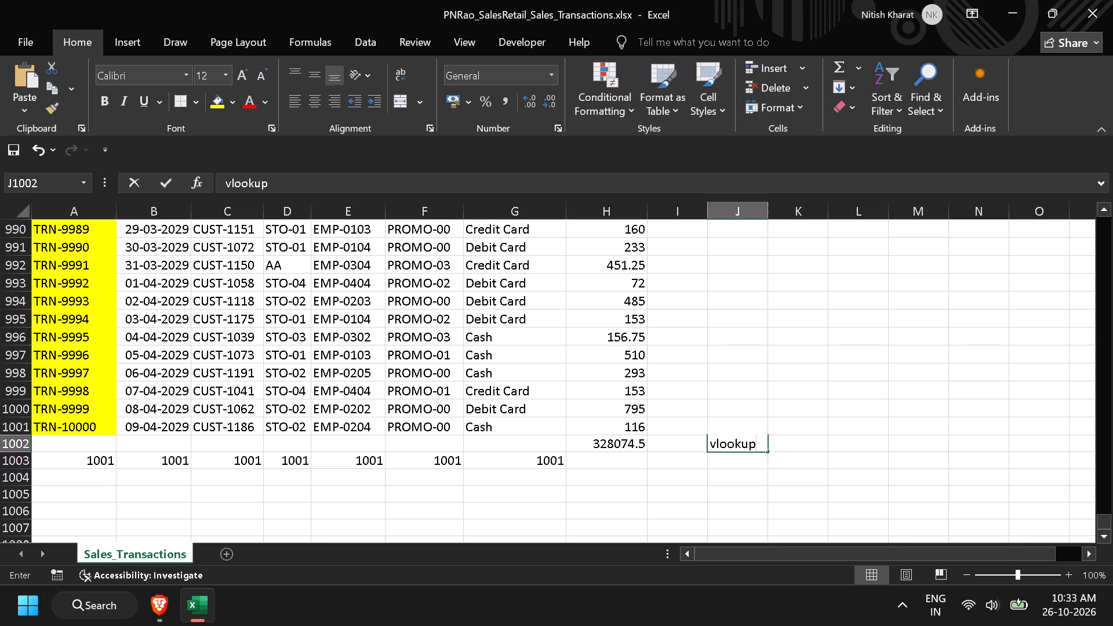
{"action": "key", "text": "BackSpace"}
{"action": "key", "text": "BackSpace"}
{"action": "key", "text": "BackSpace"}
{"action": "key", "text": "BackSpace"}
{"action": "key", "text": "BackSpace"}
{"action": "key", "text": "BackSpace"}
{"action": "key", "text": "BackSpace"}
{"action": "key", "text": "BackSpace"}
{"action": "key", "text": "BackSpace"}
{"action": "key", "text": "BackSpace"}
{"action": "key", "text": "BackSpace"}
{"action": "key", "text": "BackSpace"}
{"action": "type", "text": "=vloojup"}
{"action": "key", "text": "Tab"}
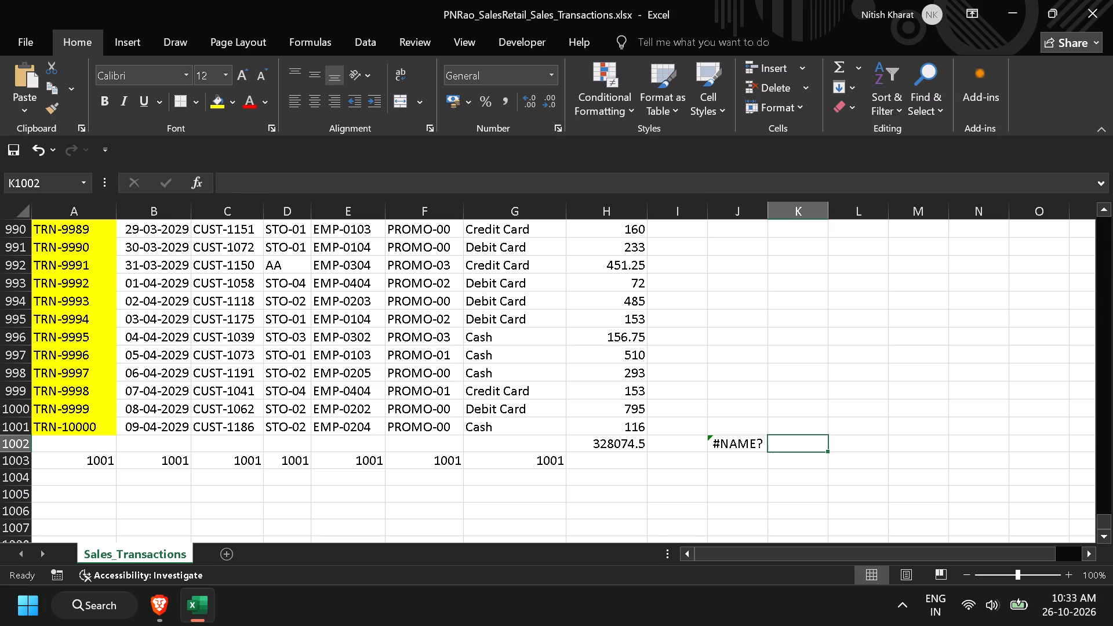
Replace the mistyped formula in J1002 with the entry vlookup( without an equals sign.
{"action": "double_click", "coordinate": [758, 444]}
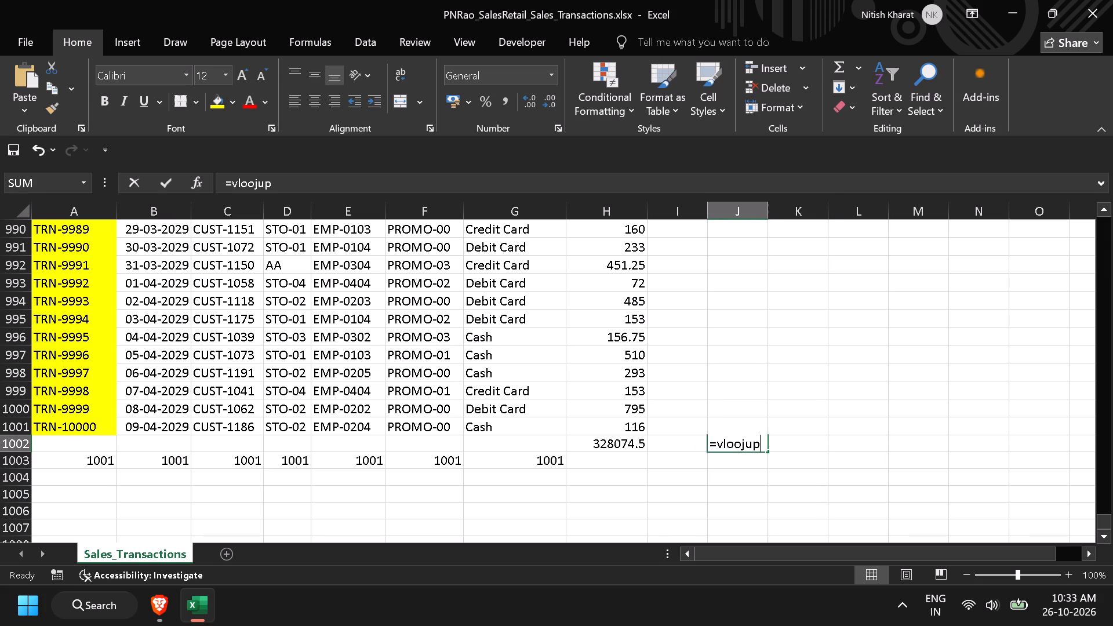
{"action": "key", "text": "BackSpace"}
{"action": "key", "text": "BackSpace"}
{"action": "key", "text": "BackSpace"}
{"action": "key", "text": "BackSpace"}
{"action": "key", "text": "BackSpace"}
{"action": "key", "text": "BackSpace"}
{"action": "key", "text": "BackSpace"}
{"action": "key", "text": "BackSpace"}
{"action": "key", "text": "BackSpace"}
{"action": "key", "text": "BackSpace"}
{"action": "key", "text": "BackSpace"}
{"action": "key", "text": "BackSpace"}
{"action": "key", "text": "BackSpace"}
{"action": "key", "text": "BackSpace"}
{"action": "key", "text": "BackSpace"}
{"action": "key", "text": "BackSpace"}
{"action": "key", "text": "BackSpace"}
{"action": "key", "text": "BackSpace"}
{"action": "key", "text": "BackSpace"}
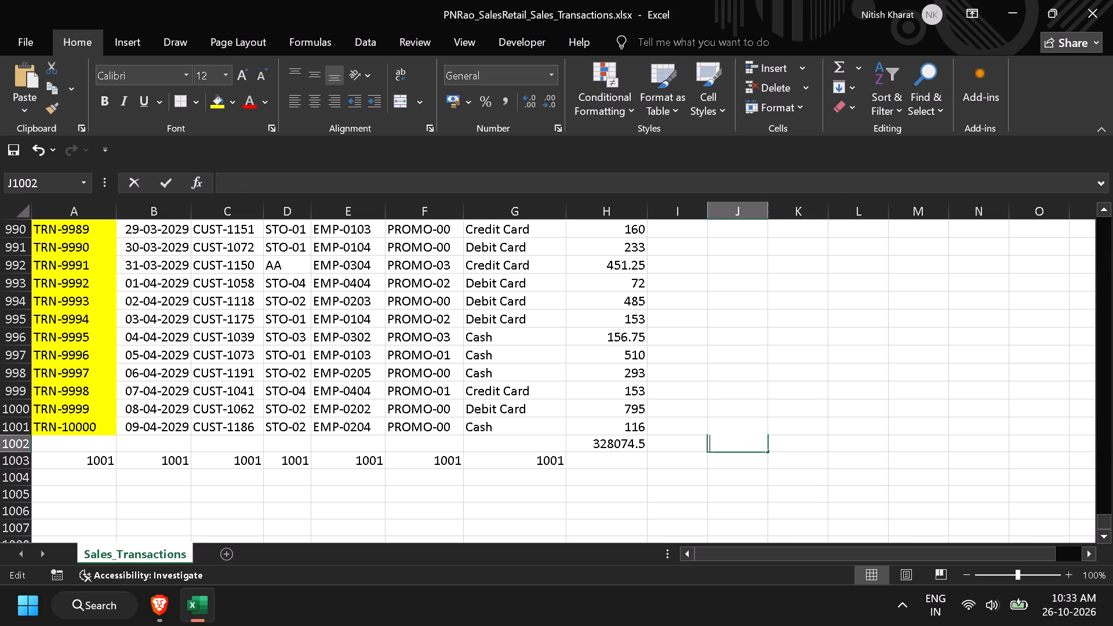
{"action": "key", "text": "space"}
{"action": "type", "text": "vlookup"}
{"action": "key", "text": "Tab"}
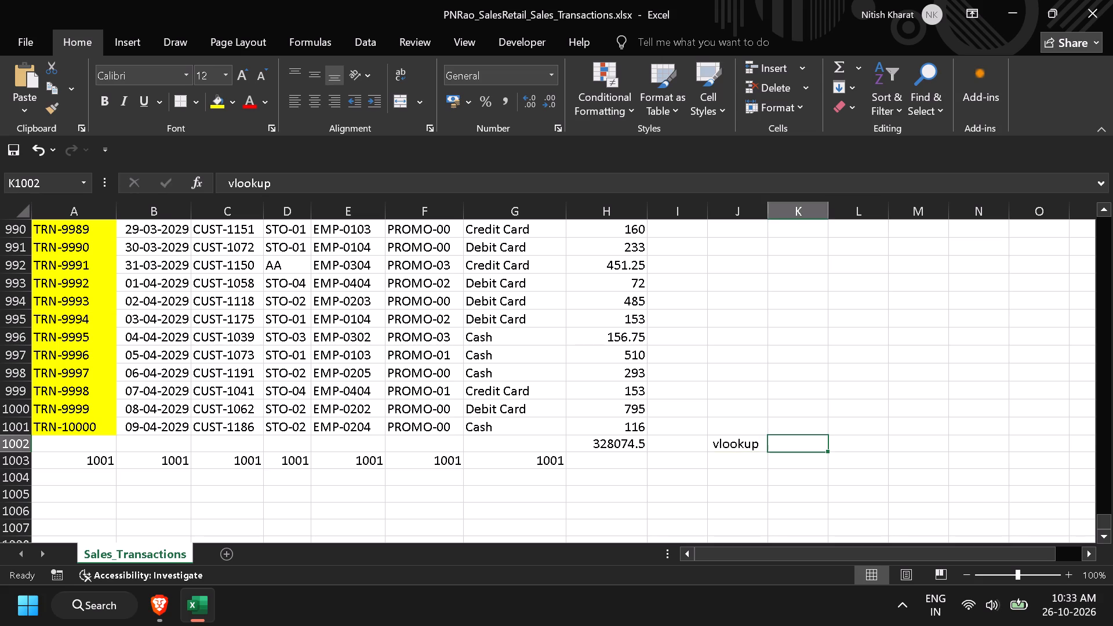
{"action": "double_click", "coordinate": [742, 444]}
{"action": "left_click", "coordinate": [306, 185]}
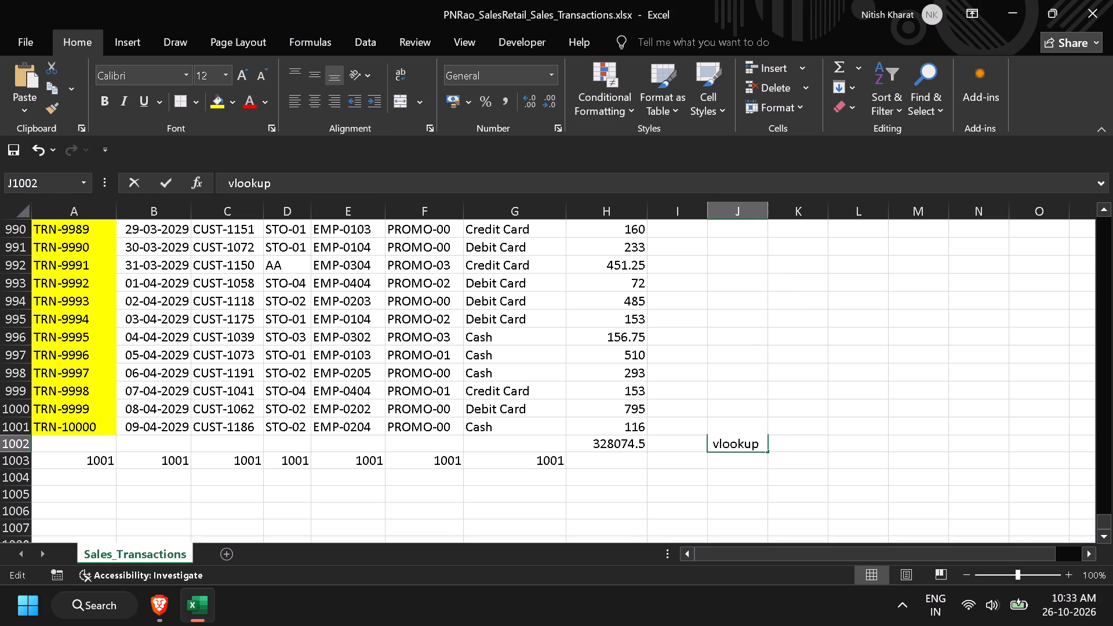
{"action": "key", "text": "shift+parenleft"}
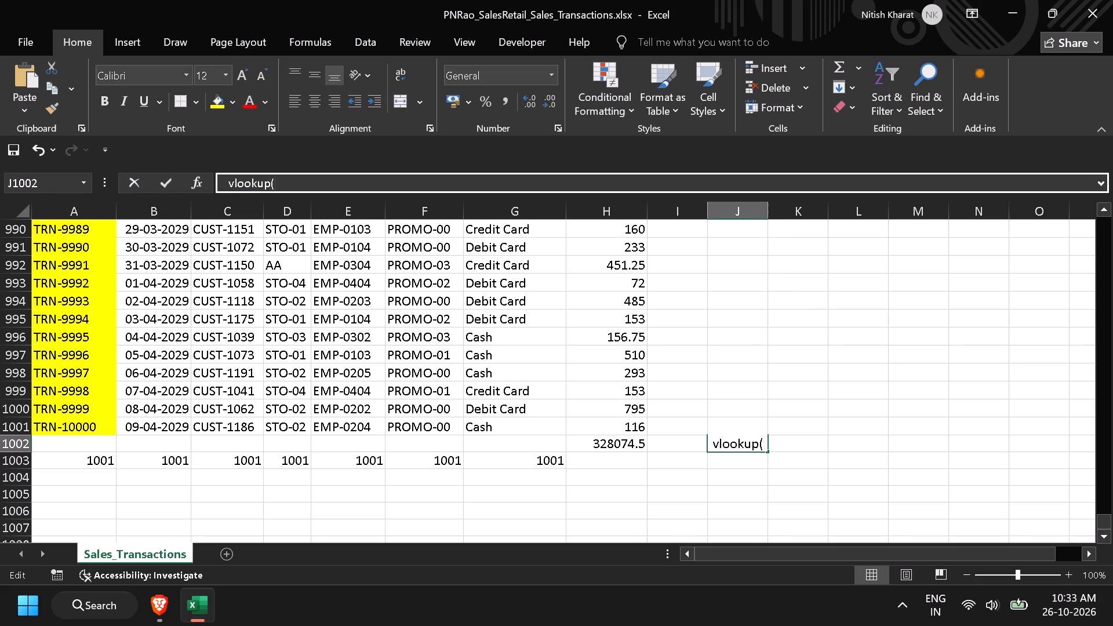
Enter a VLOOKUP formula in H1006 with lookup value G1001, table array A1001A, column index 7 and range lookup false.
{"action": "scroll", "coordinate": [673, 485], "scroll_direction": "down", "scroll_amount": 1}
{"action": "left_click", "coordinate": [596, 456]}
{"action": "type", "text": "=vlook"}
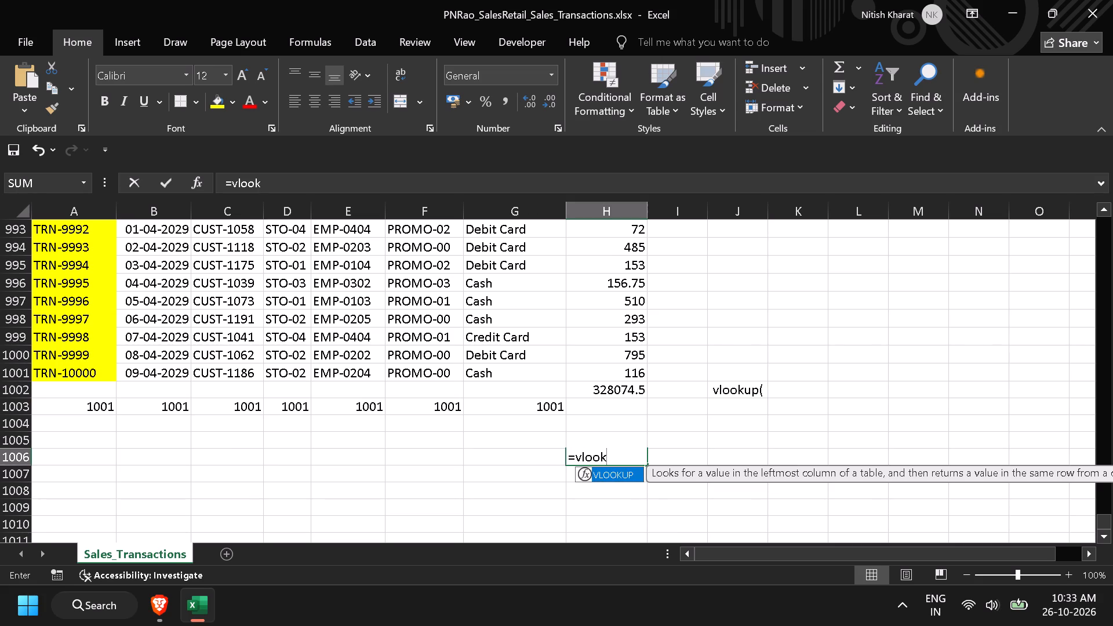
{"action": "type", "text": "up"}
{"action": "key", "text": "Tab"}
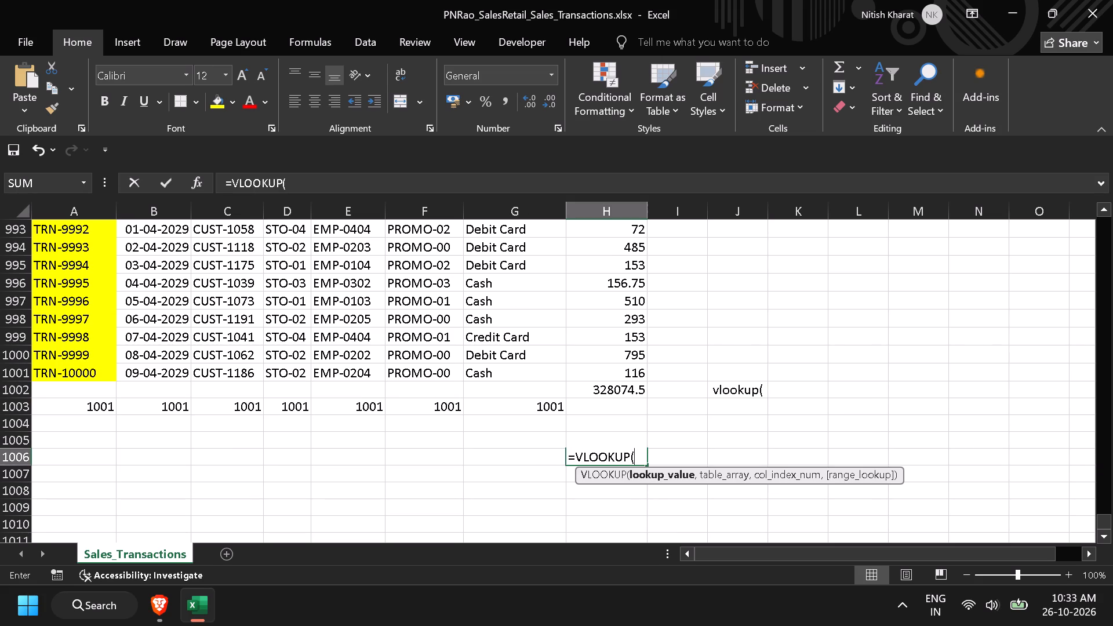
{"action": "left_click", "coordinate": [511, 371]}
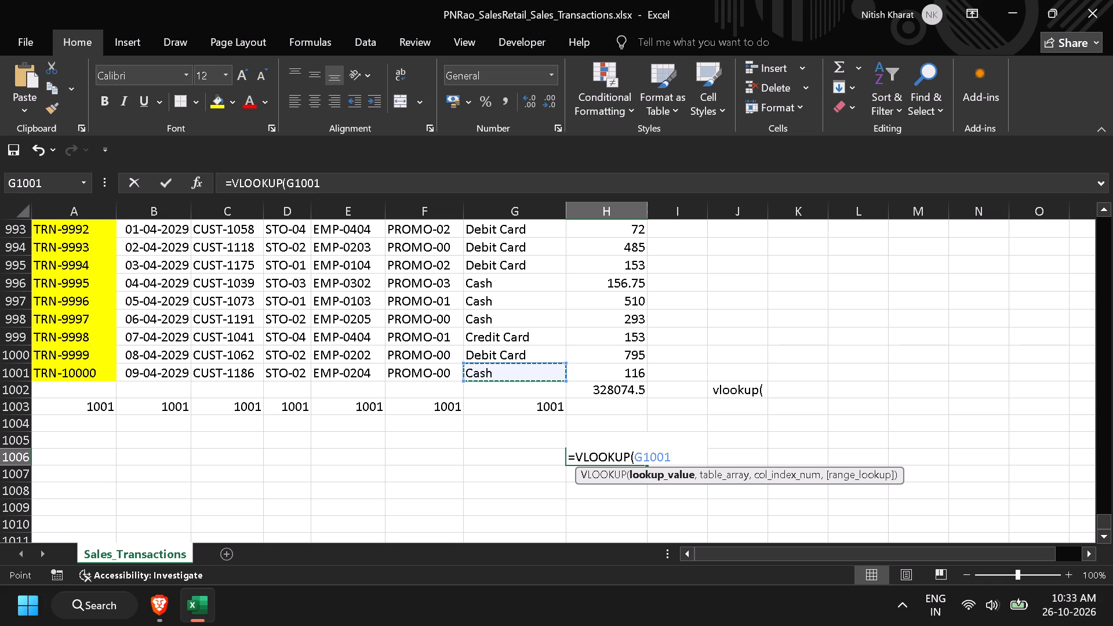
{"action": "key", "text": "comma"}
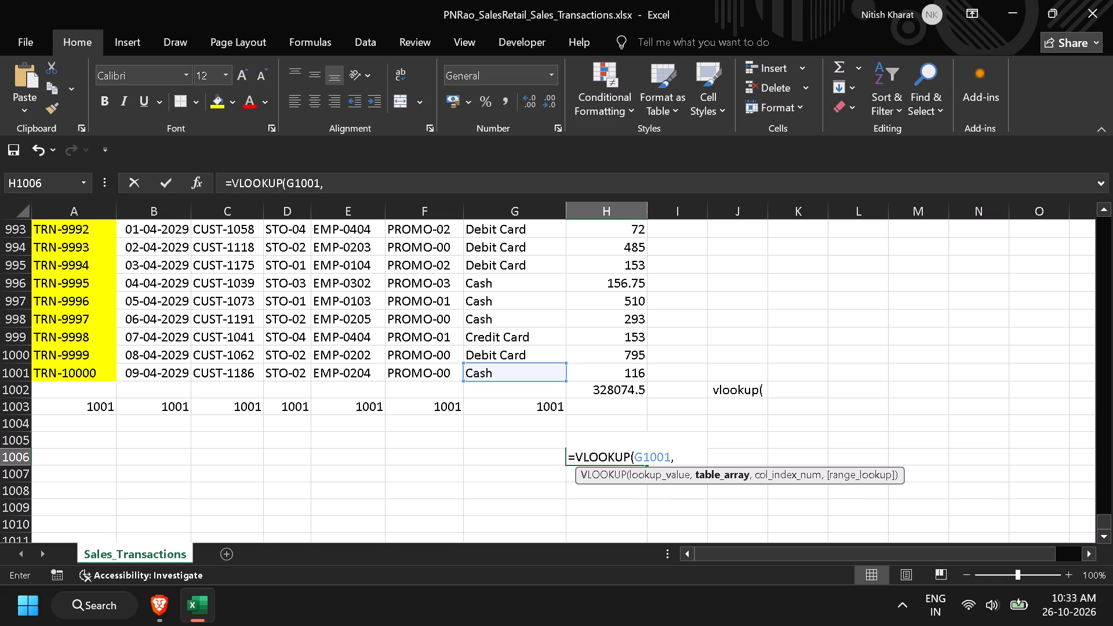
{"action": "left_click", "coordinate": [95, 371]}
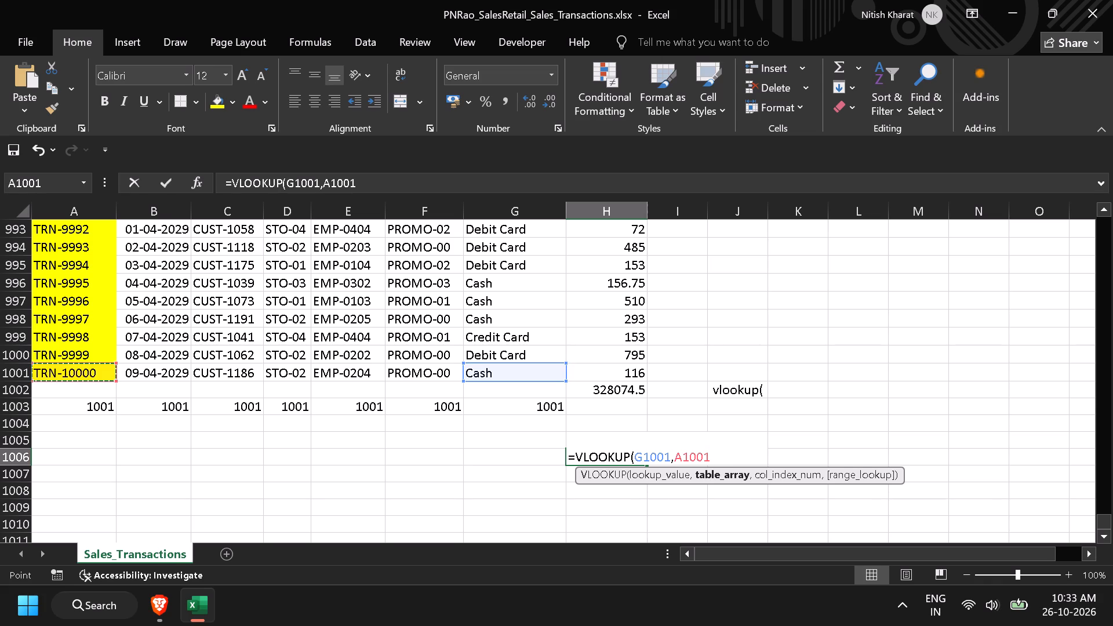
{"action": "key", "text": "shift+a"}
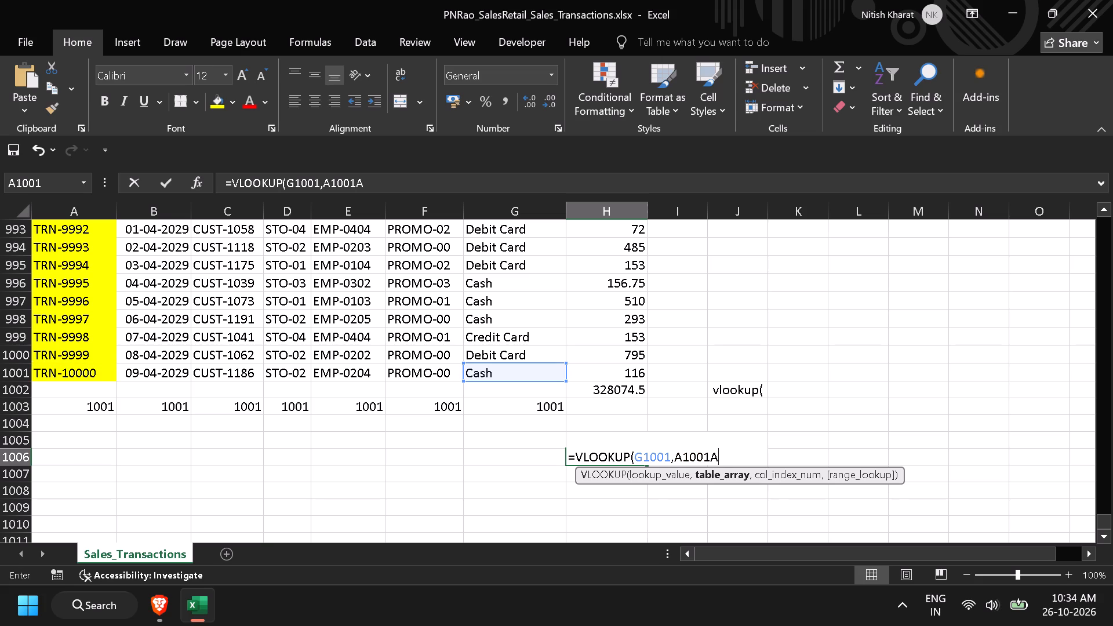
{"action": "key", "text": "comma"}
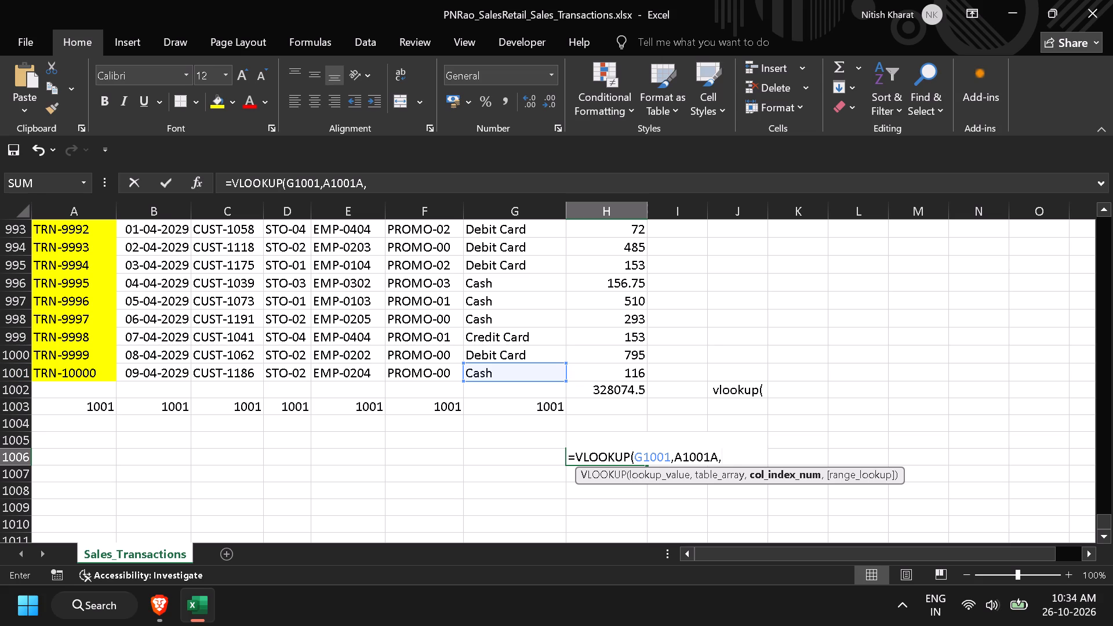
{"action": "key", "text": "7"}
{"action": "type", "text": ",false"}
{"action": "key", "text": "Return"}
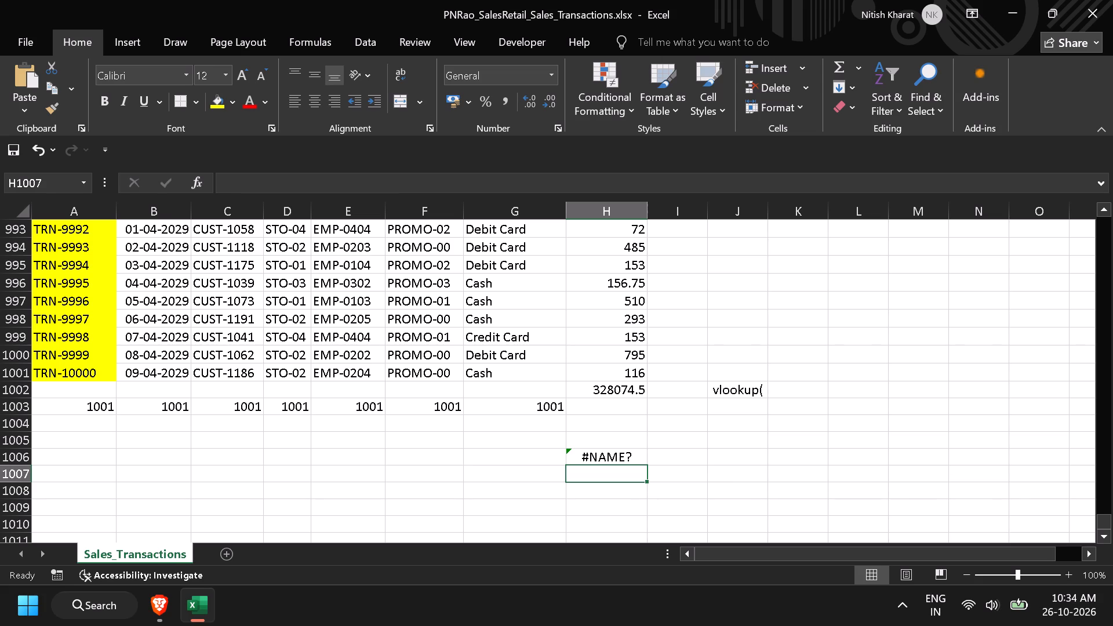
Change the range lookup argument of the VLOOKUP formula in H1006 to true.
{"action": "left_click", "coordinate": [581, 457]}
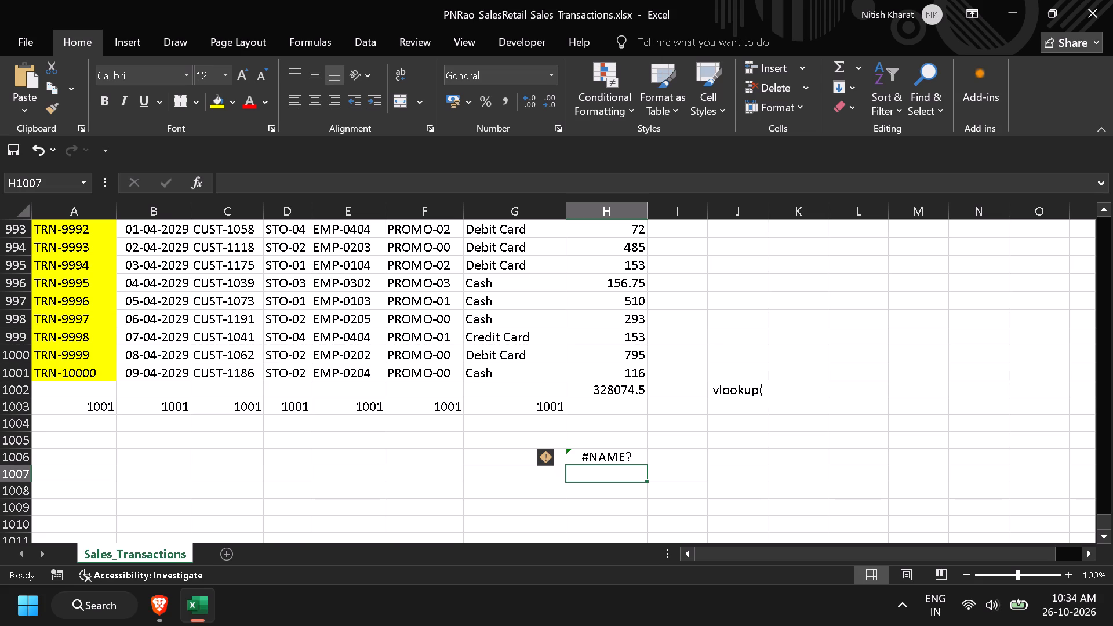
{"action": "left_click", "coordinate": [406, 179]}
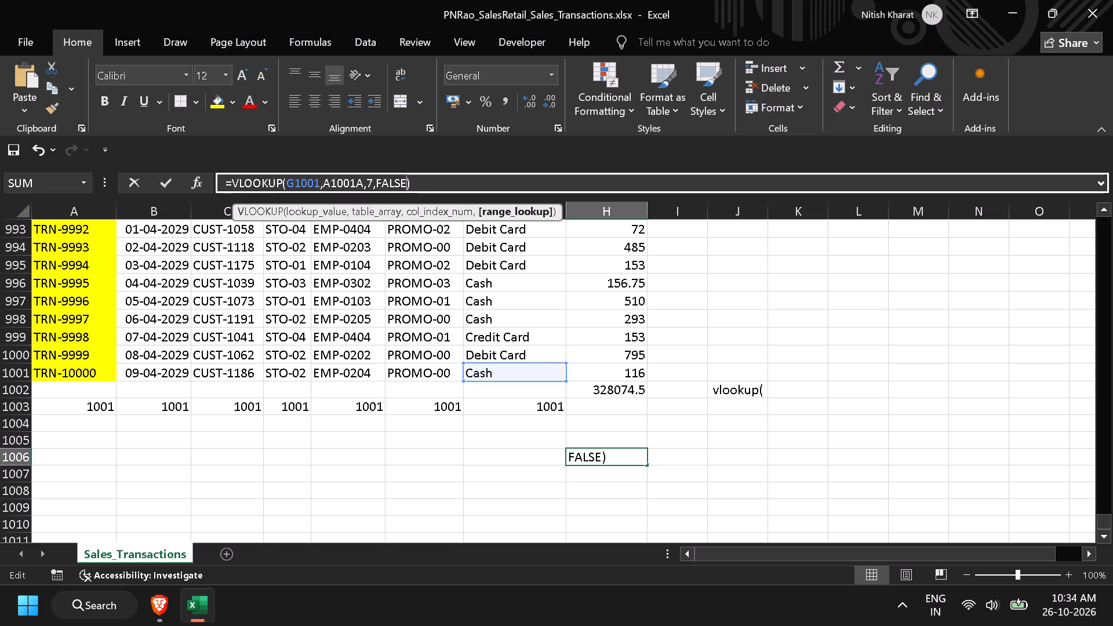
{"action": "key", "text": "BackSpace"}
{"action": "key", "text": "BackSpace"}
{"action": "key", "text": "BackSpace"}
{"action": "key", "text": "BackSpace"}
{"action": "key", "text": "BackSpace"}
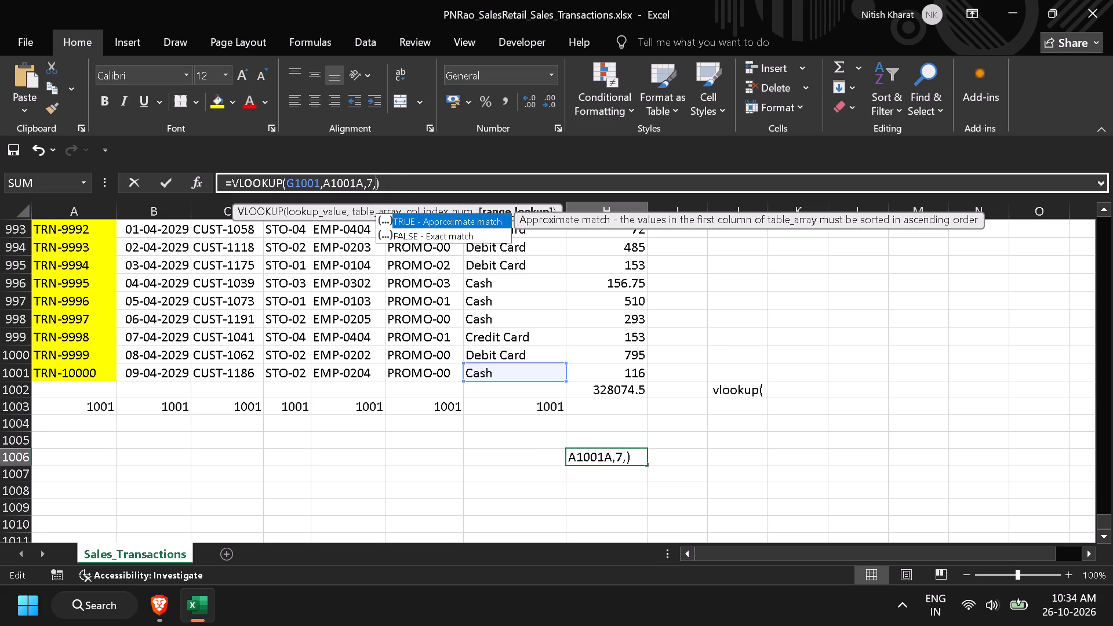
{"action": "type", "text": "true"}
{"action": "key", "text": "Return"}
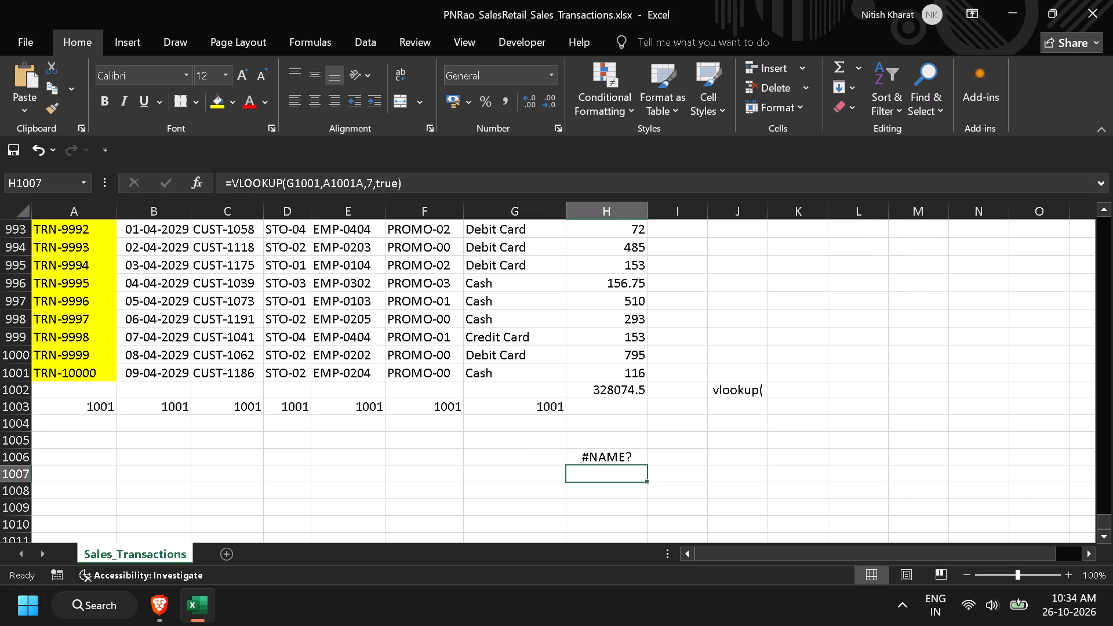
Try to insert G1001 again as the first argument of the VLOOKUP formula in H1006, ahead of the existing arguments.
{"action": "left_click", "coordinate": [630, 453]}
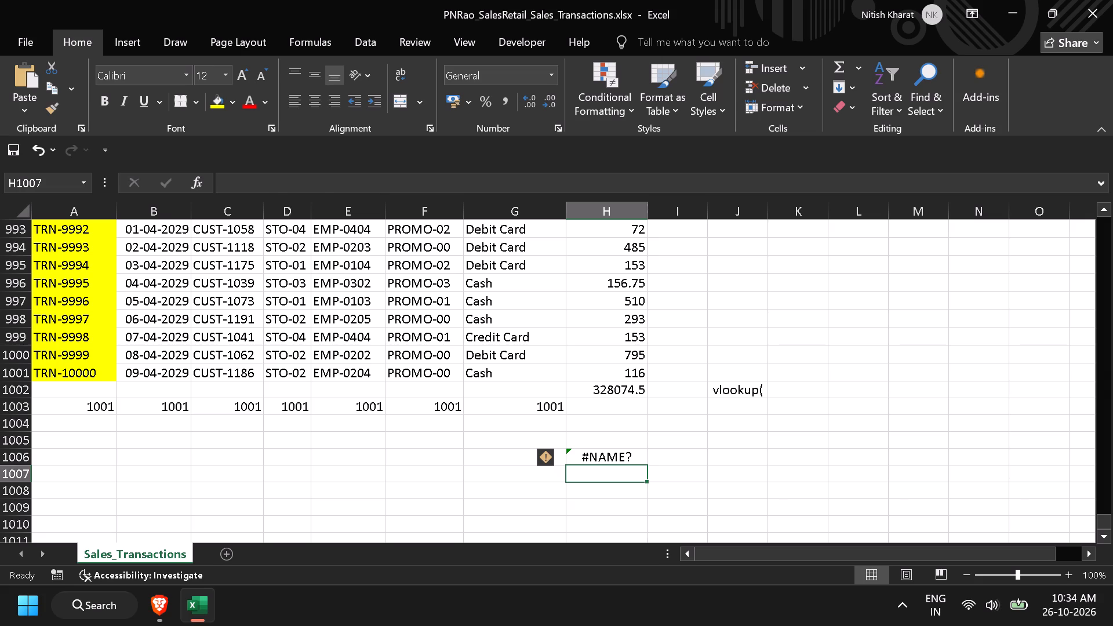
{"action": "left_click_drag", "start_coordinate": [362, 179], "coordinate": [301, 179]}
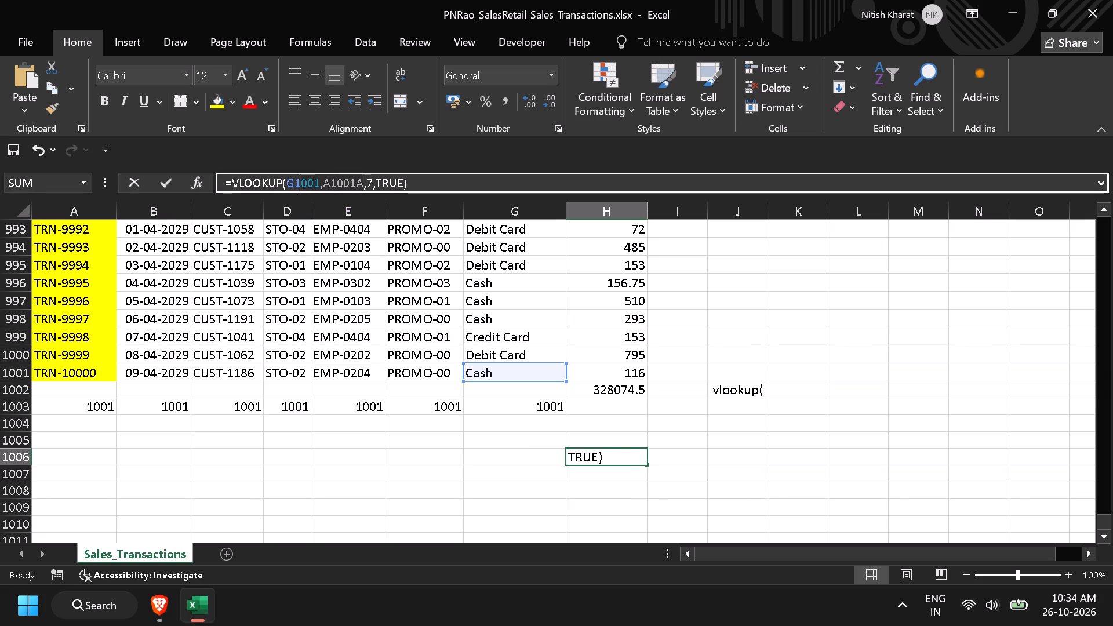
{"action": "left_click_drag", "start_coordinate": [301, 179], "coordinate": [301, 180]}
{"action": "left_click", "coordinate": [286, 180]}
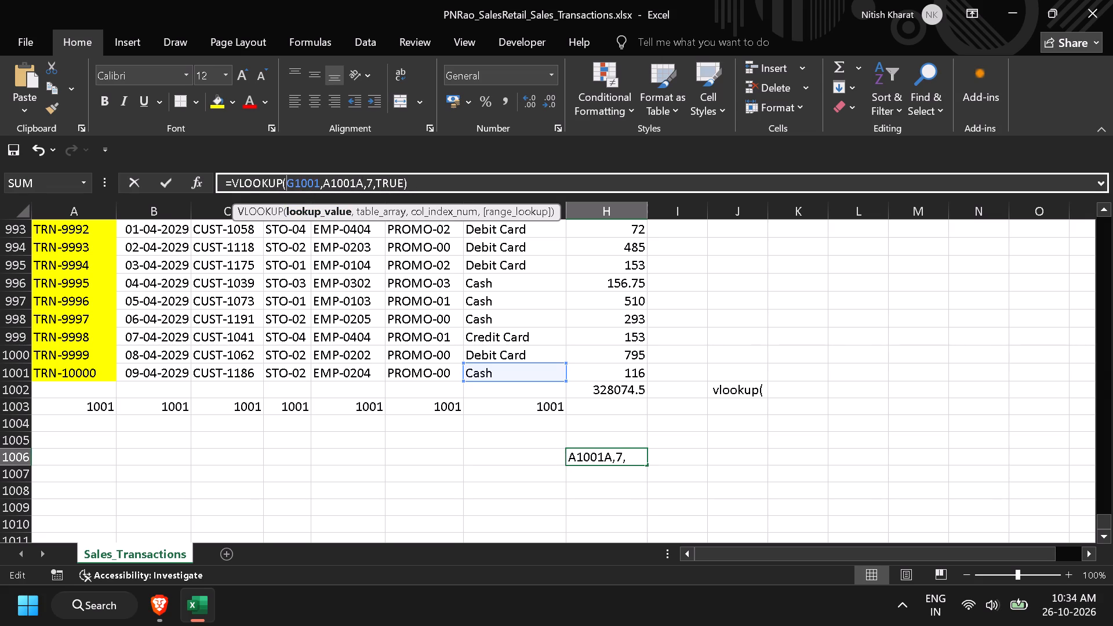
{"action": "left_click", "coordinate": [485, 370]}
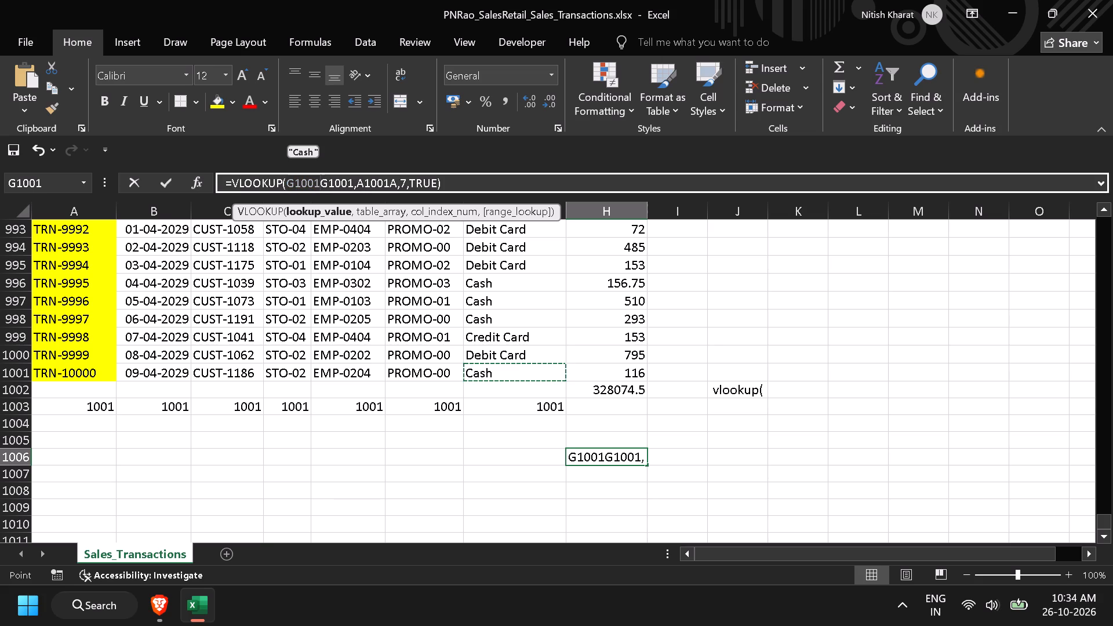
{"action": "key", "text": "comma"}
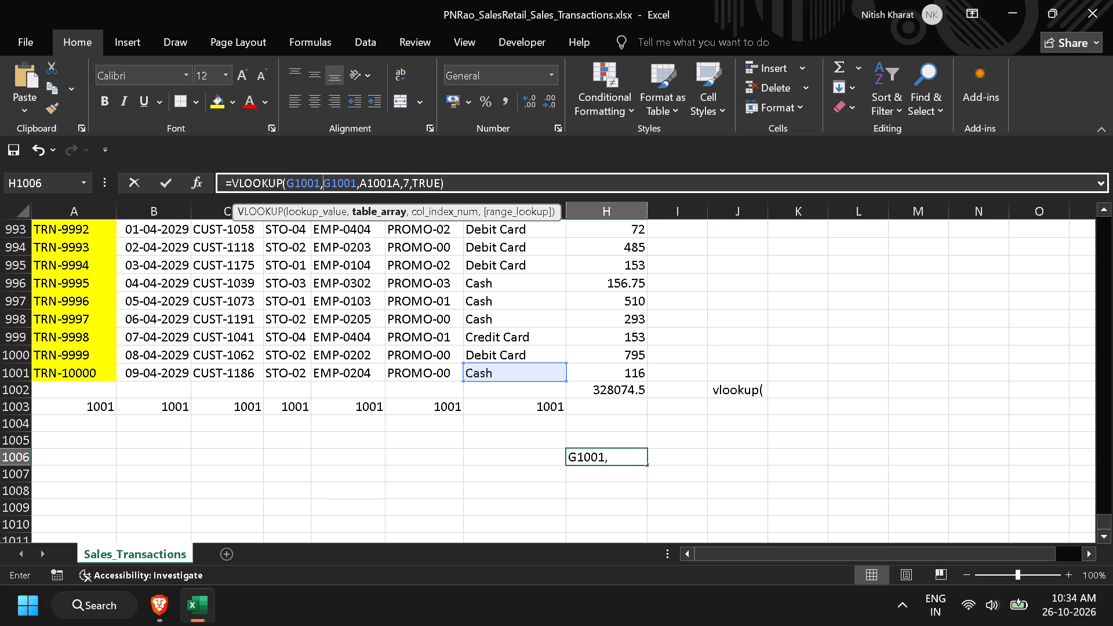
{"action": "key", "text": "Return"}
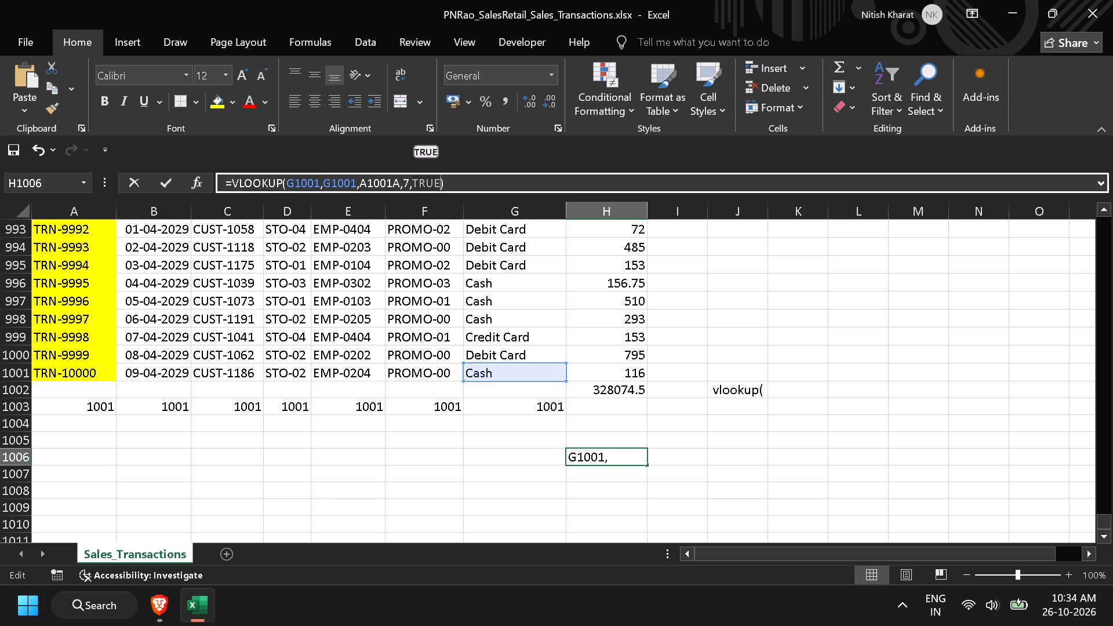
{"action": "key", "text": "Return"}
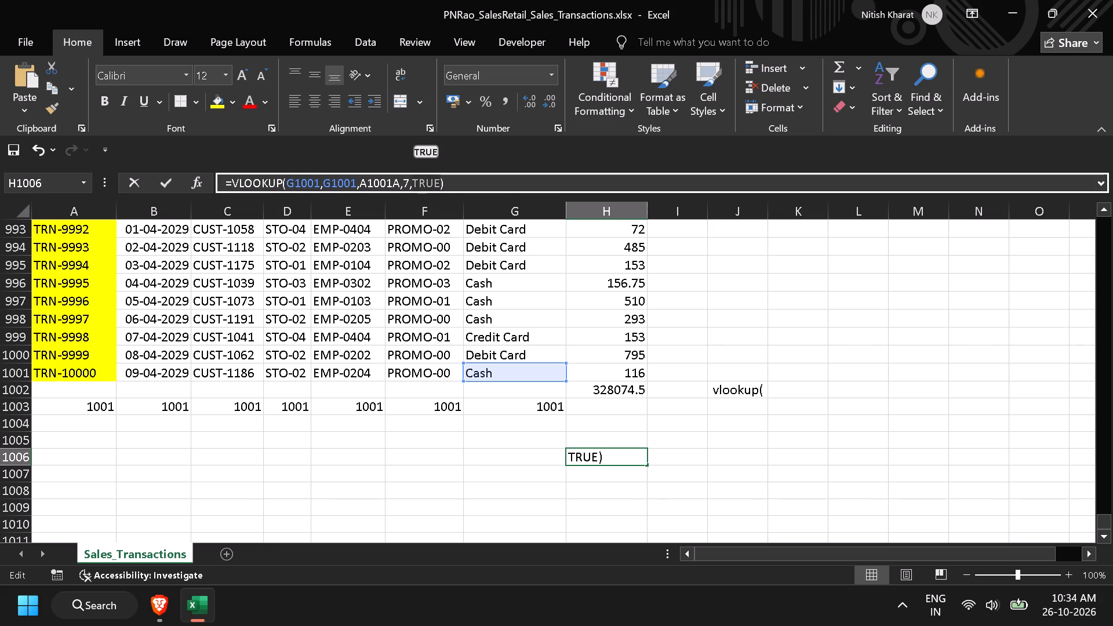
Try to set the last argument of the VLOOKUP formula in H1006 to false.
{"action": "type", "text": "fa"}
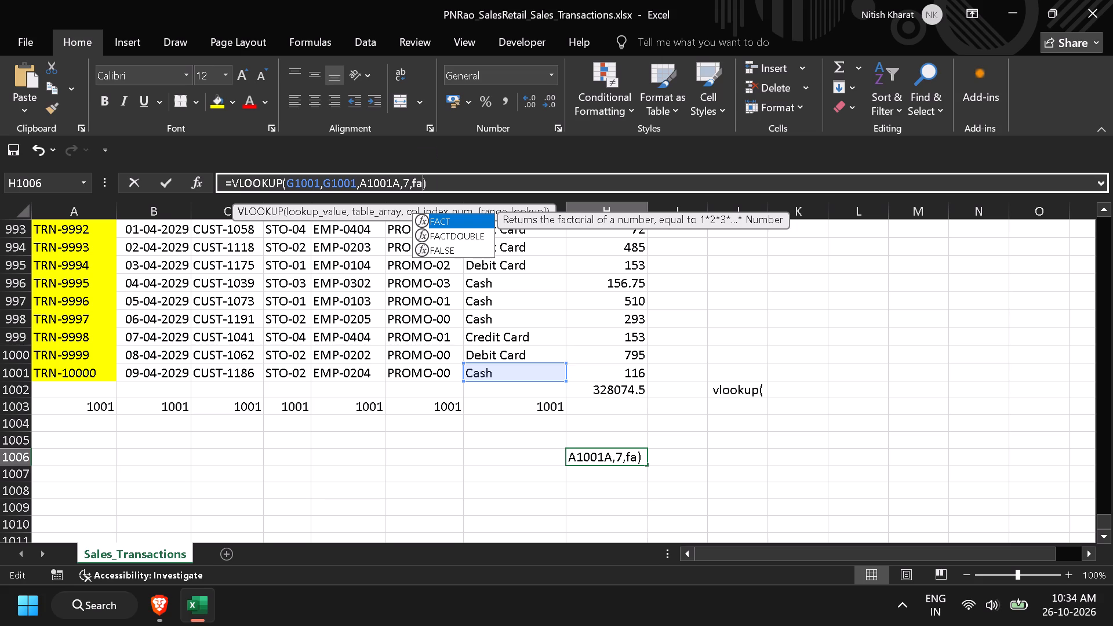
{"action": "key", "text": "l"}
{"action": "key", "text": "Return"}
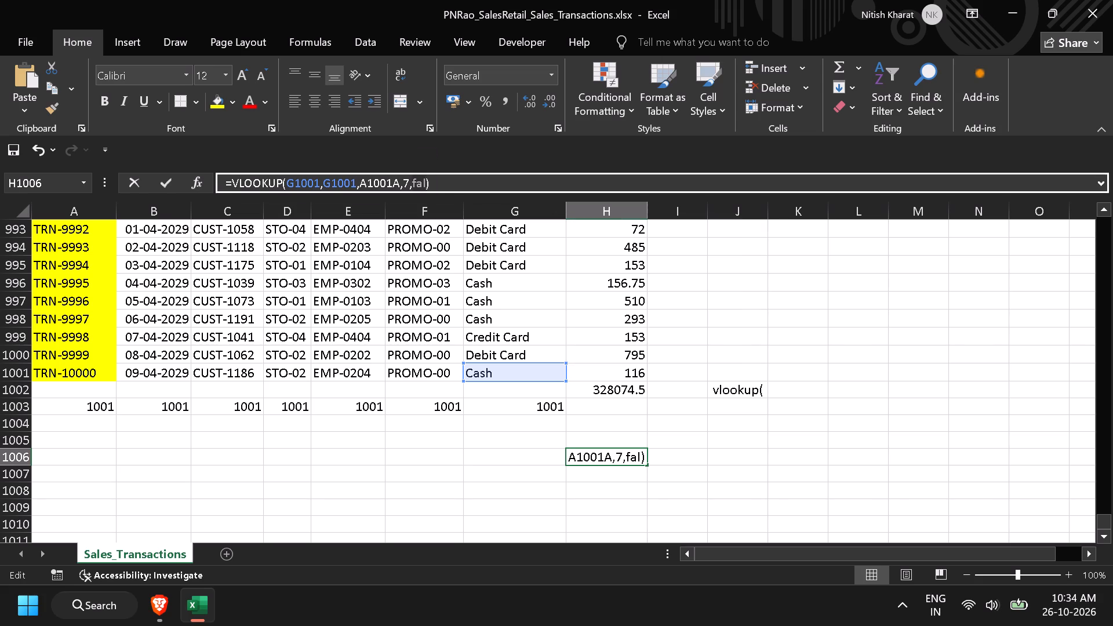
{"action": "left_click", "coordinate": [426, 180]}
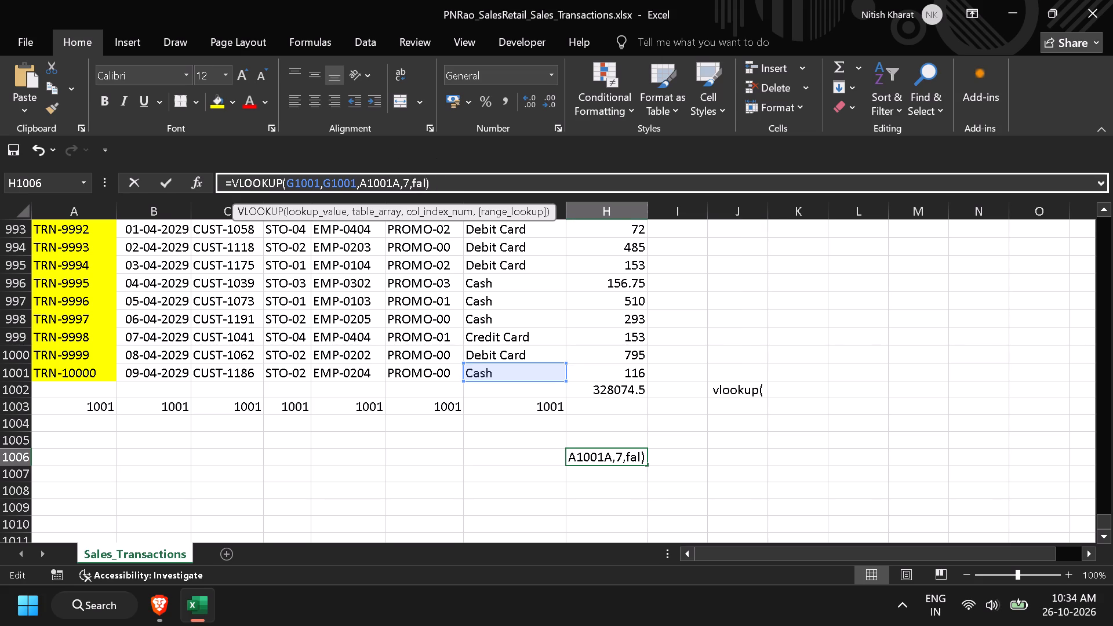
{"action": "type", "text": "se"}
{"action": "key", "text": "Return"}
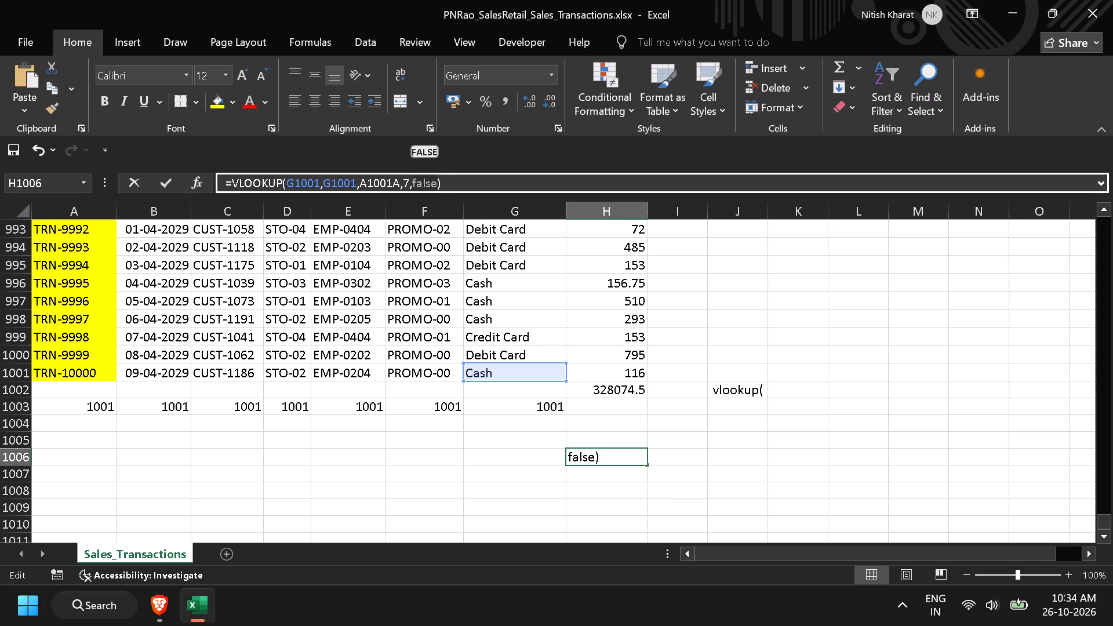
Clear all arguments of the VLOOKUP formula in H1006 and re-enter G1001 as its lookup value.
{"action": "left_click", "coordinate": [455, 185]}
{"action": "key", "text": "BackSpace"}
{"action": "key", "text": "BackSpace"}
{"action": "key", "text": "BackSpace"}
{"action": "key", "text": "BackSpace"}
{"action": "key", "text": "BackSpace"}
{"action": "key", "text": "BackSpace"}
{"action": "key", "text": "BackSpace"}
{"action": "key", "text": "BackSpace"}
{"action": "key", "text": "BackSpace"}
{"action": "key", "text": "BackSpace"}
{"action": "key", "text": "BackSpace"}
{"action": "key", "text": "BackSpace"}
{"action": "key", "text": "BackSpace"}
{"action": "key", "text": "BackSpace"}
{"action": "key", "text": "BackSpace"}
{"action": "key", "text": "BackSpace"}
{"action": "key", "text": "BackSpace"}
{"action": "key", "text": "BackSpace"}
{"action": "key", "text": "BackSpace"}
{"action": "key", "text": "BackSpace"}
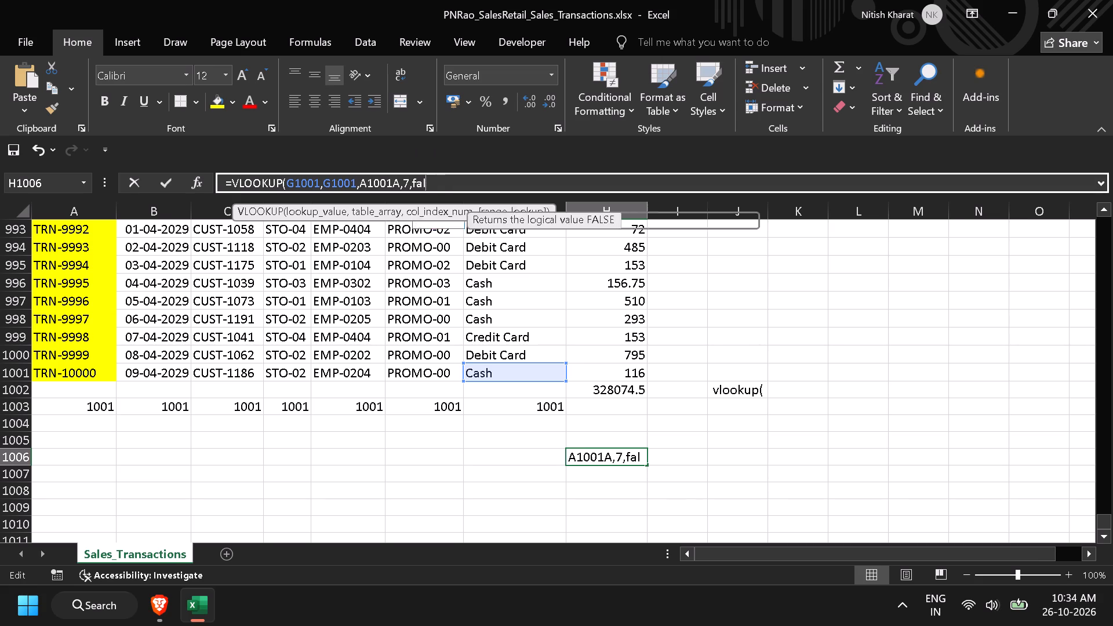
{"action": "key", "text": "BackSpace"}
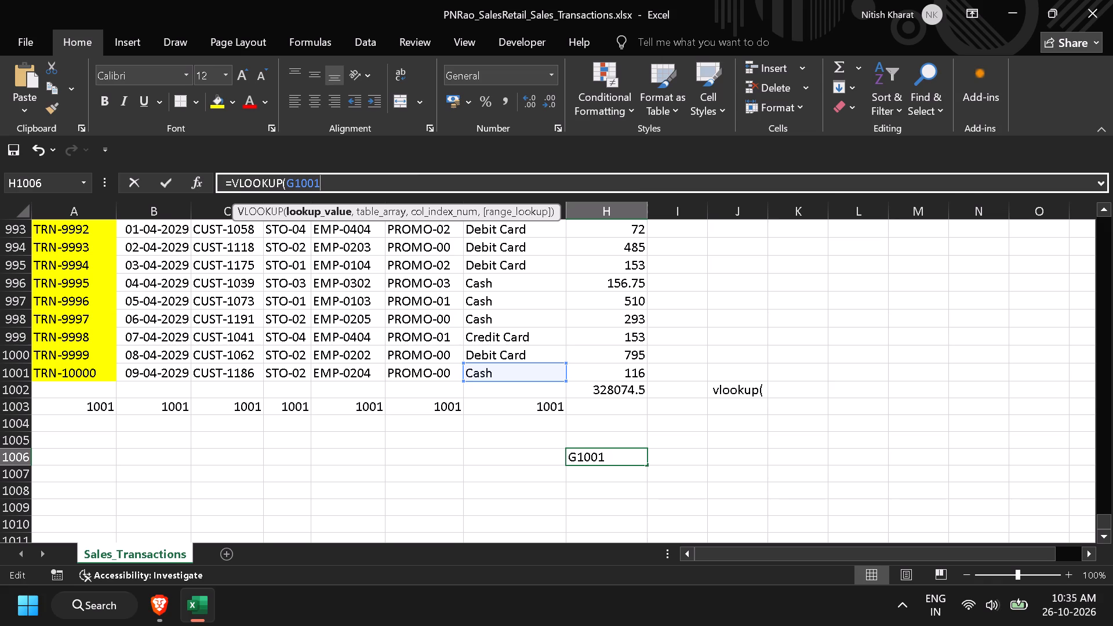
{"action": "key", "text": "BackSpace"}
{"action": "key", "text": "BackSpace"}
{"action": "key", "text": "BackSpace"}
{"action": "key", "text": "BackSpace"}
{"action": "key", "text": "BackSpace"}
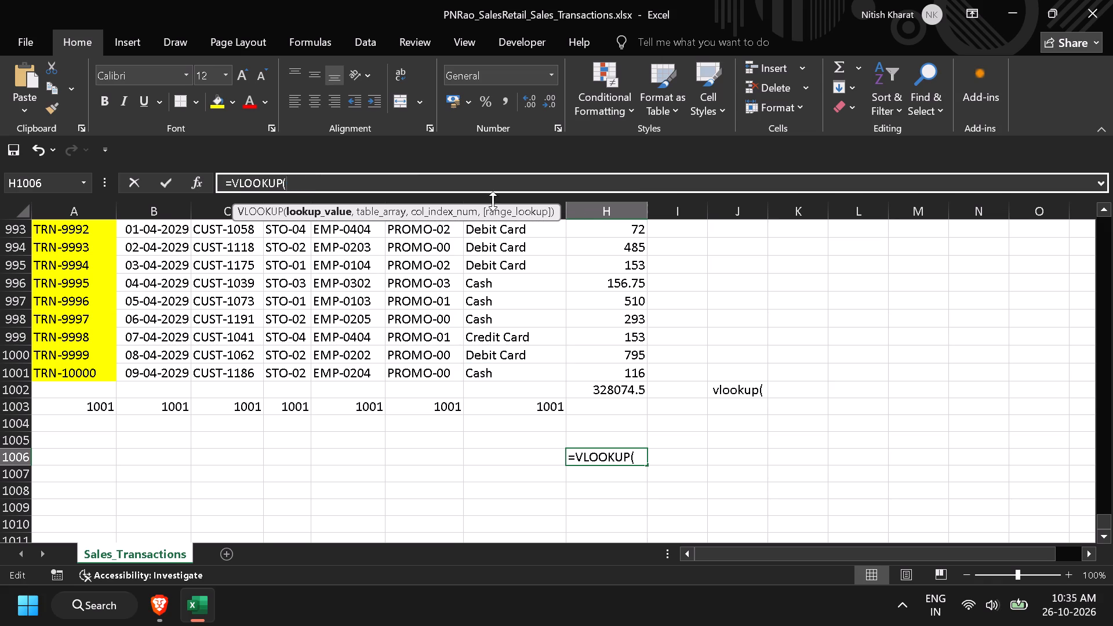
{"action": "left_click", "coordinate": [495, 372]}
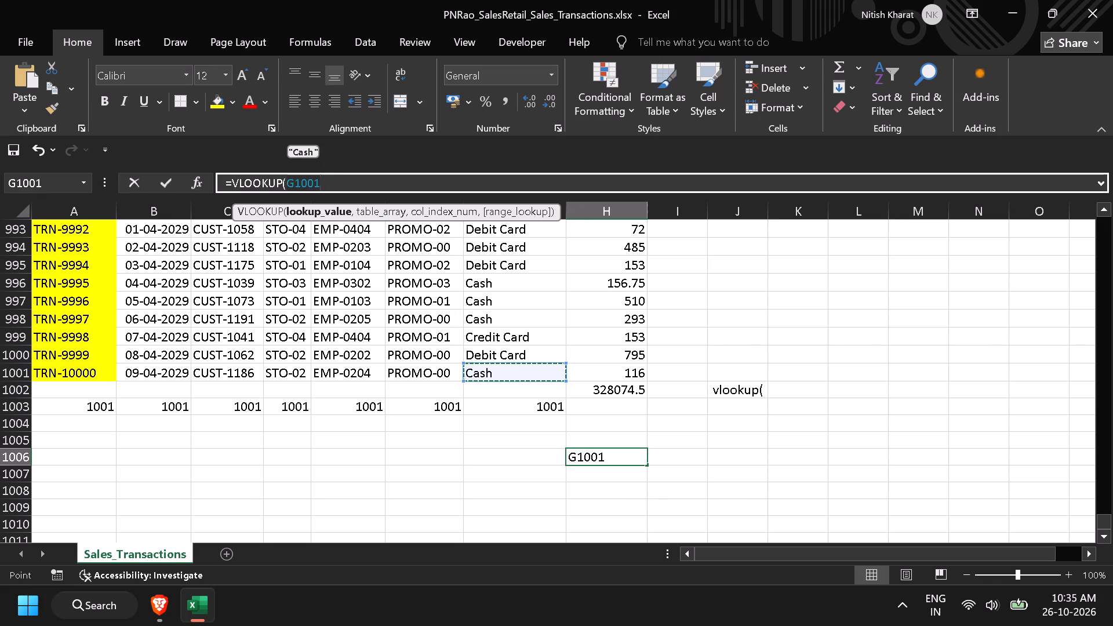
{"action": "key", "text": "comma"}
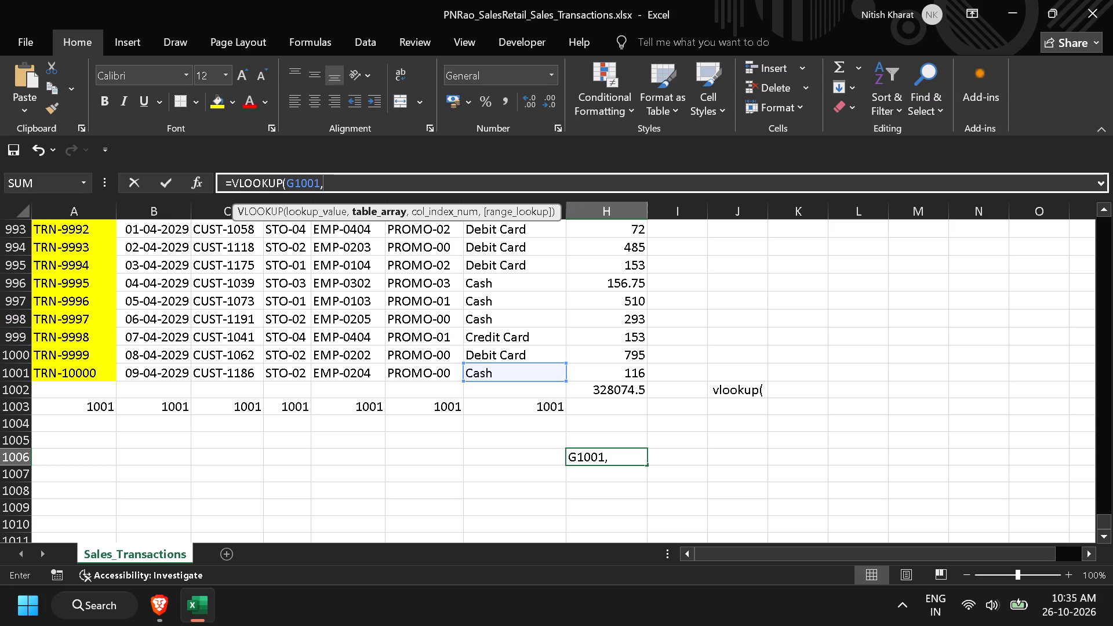
Try to select the whole data table from A1001 as the table array of the VLOOKUP formula in H1006.
{"action": "key", "text": "ctrl+a"}
{"action": "key", "text": "ctrl+a"}
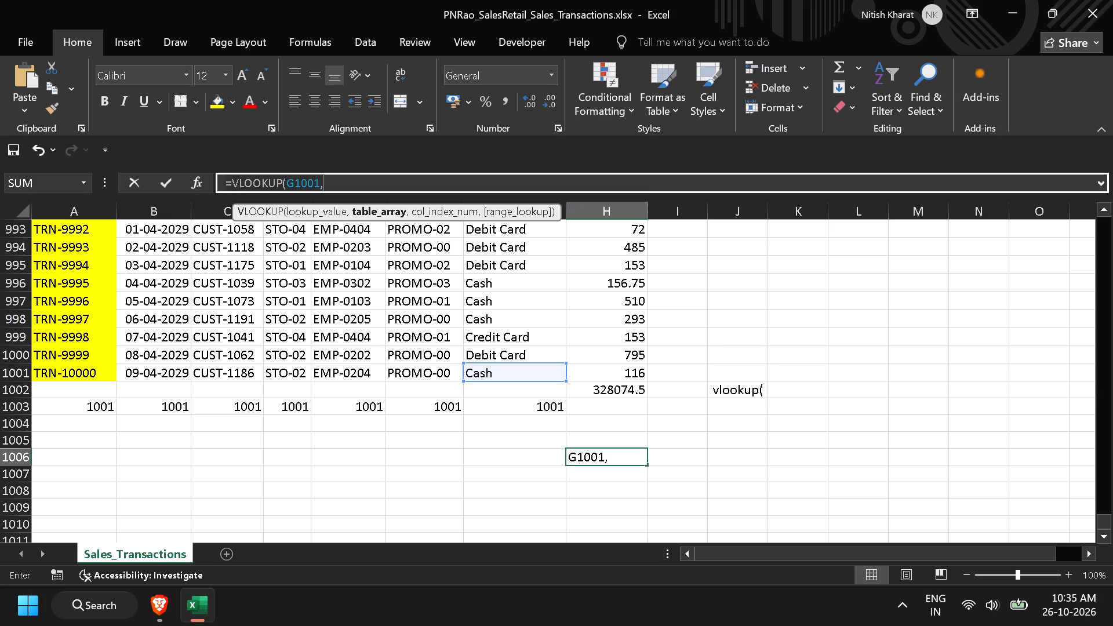
{"action": "key", "text": "ctrl+a"}
{"action": "left_click", "coordinate": [70, 374]}
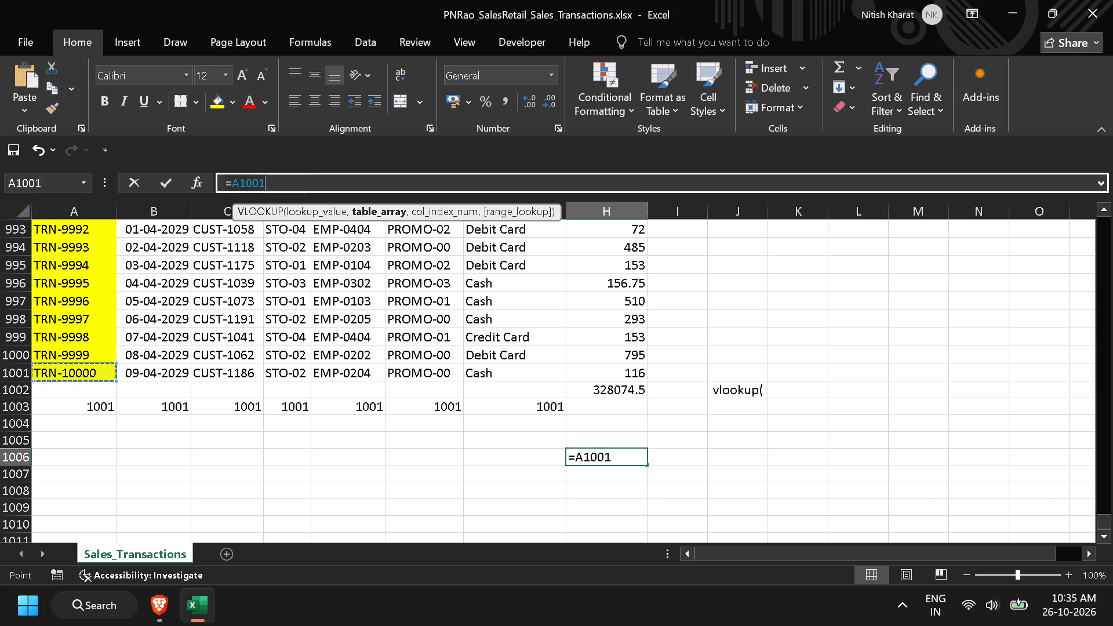
{"action": "key", "text": "ctrl+a"}
{"action": "key", "text": "ctrl+a"}
{"action": "key", "text": "ctrl+a"}
{"action": "key", "text": "ctrl+a"}
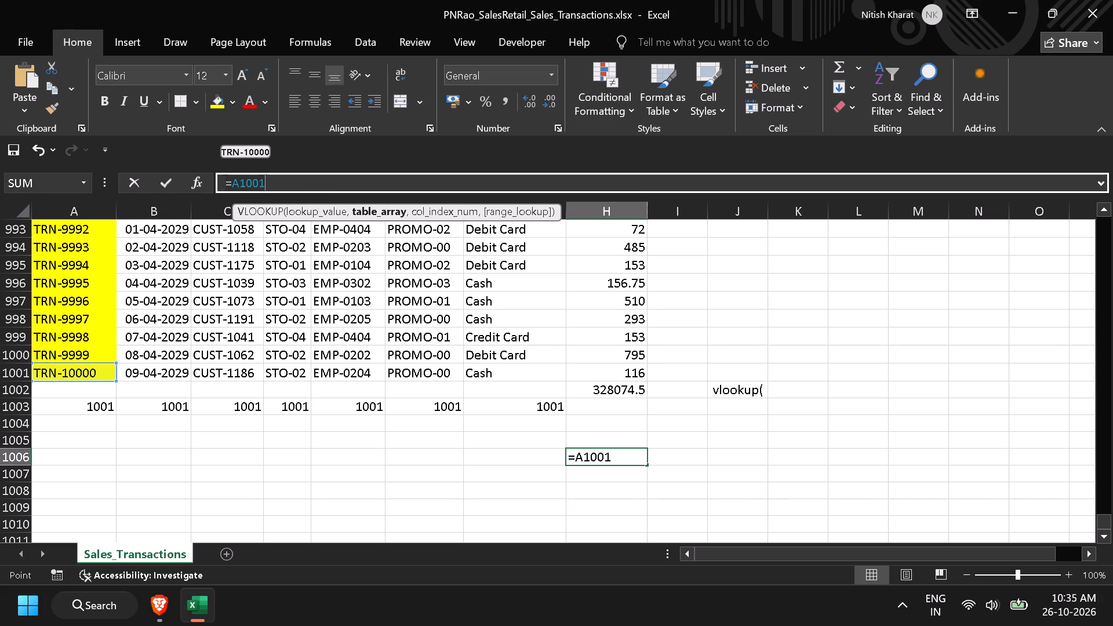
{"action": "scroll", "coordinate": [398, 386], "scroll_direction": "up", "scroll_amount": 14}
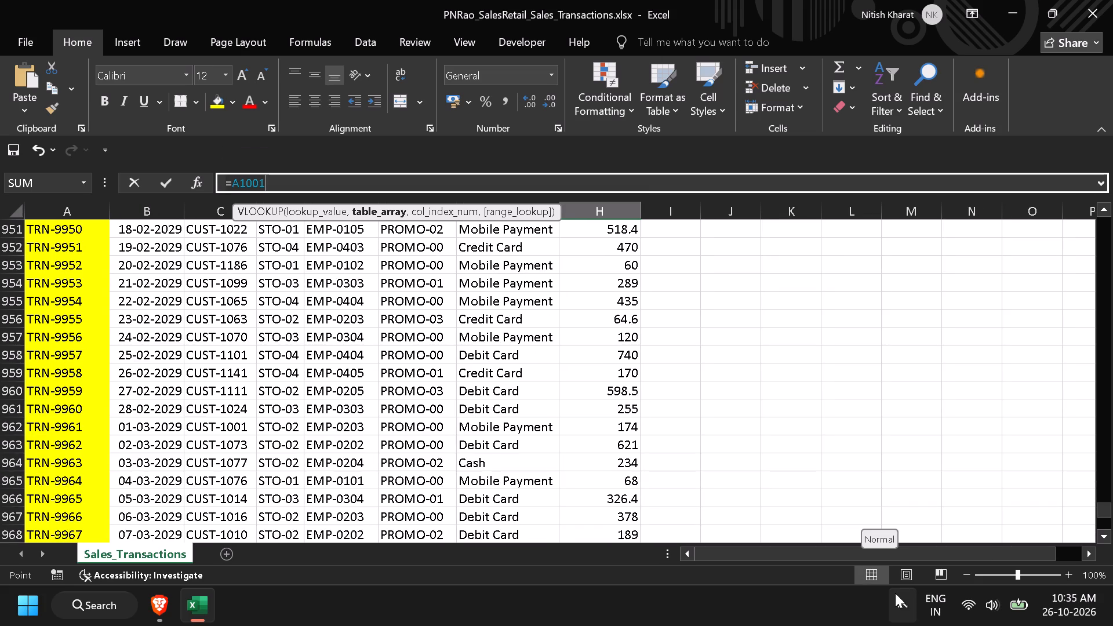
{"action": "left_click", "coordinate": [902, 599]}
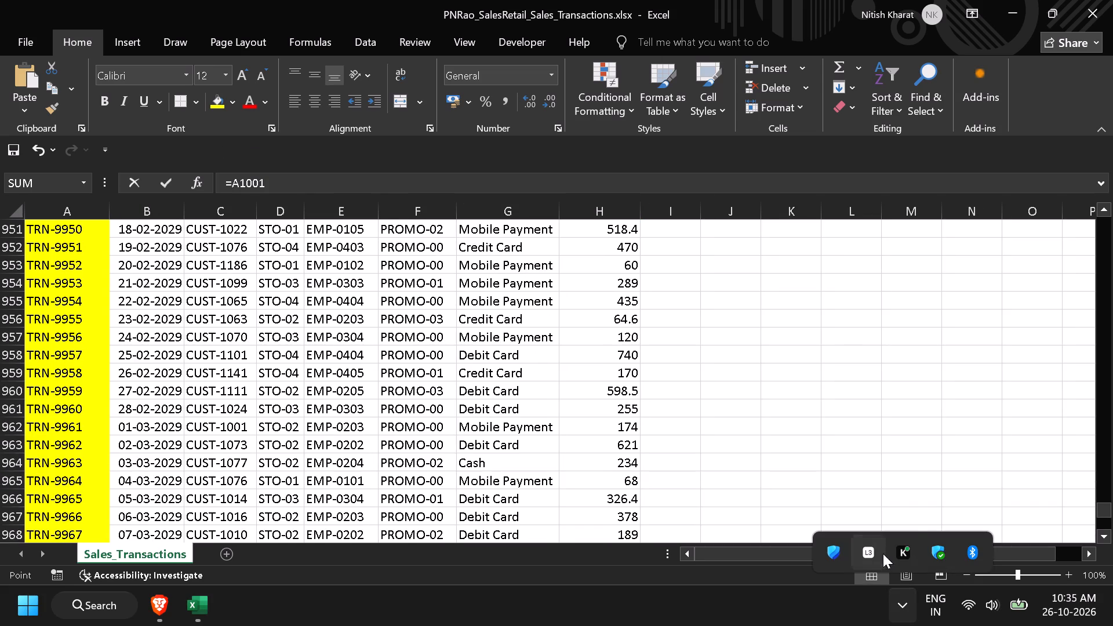